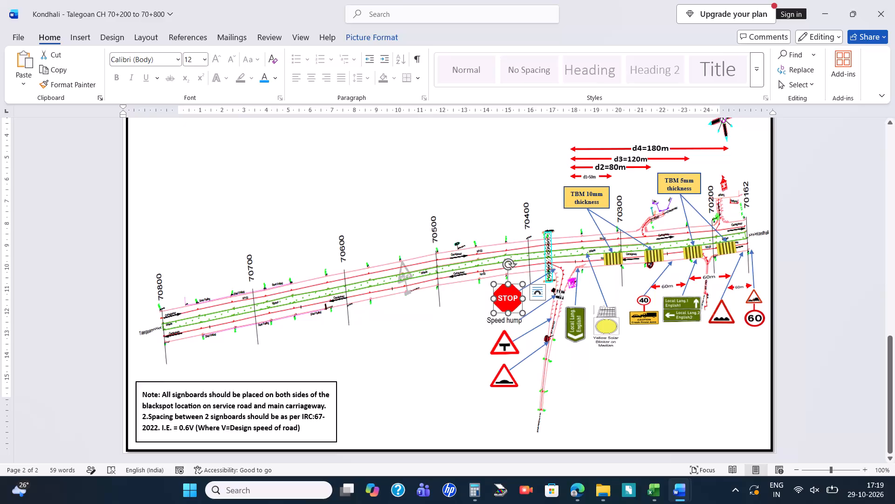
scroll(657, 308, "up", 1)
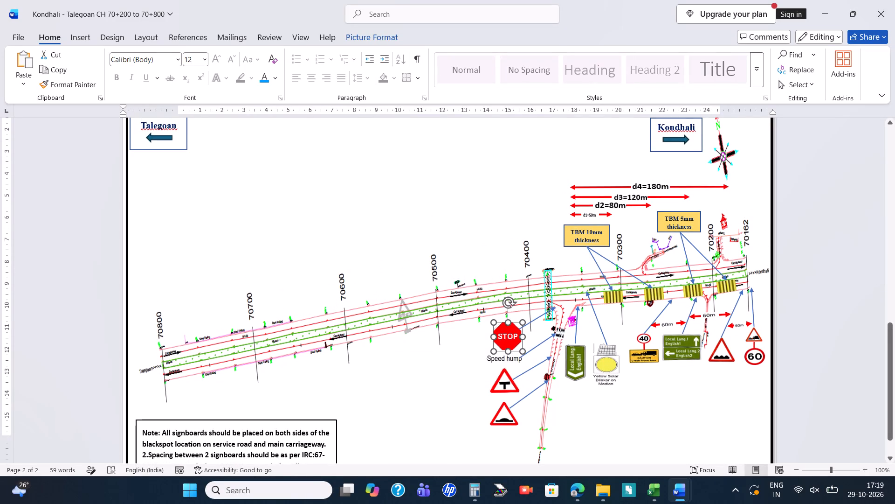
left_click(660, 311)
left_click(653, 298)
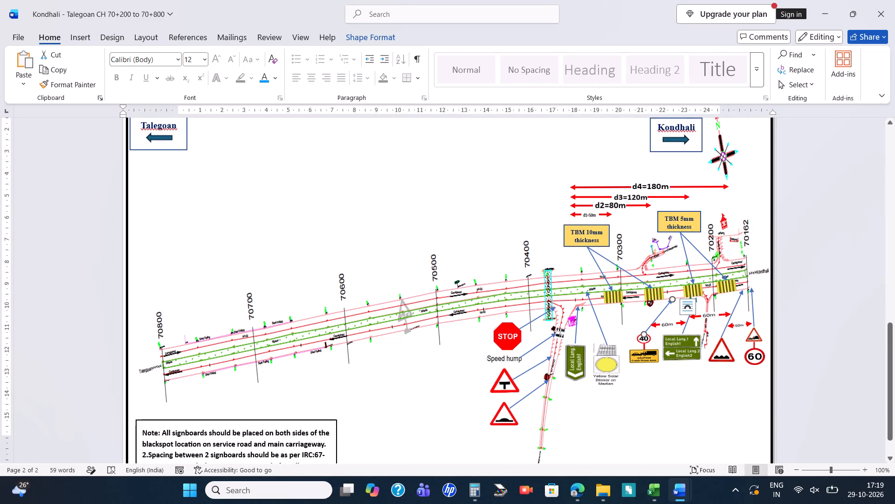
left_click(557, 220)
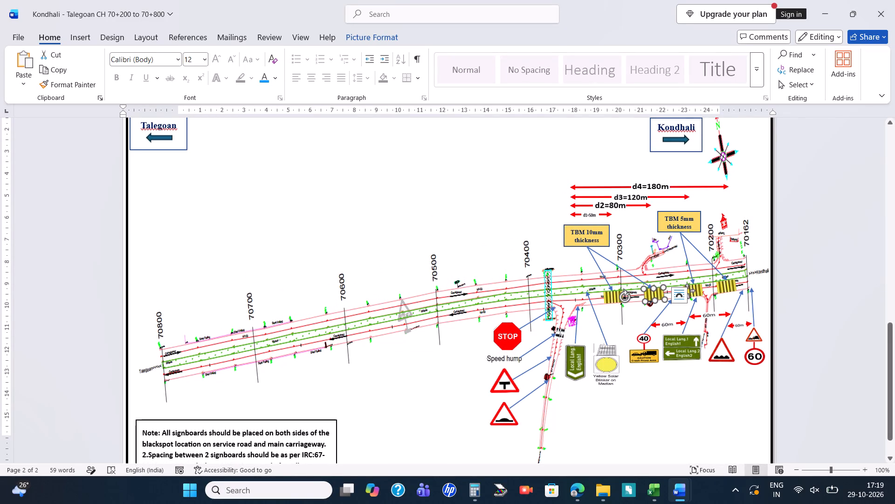
Close the "Kondhali - Talegoan CH 70+200 to 70+800" document.
left_click(894, 0)
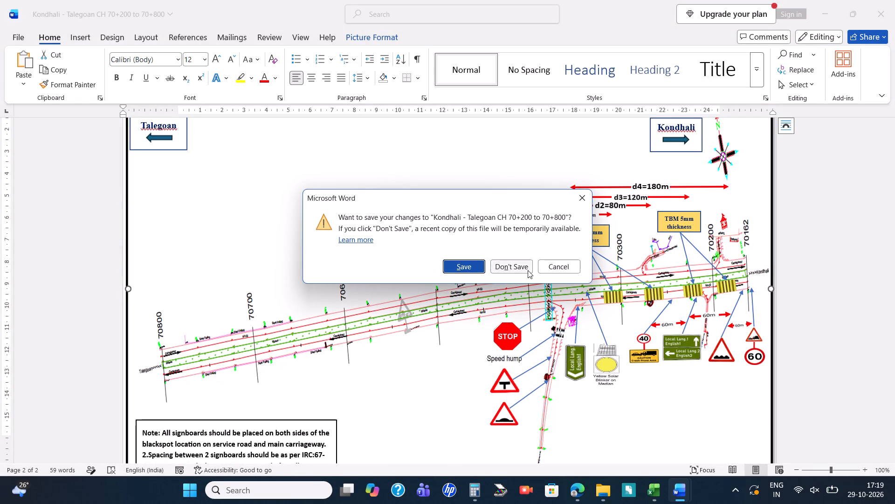
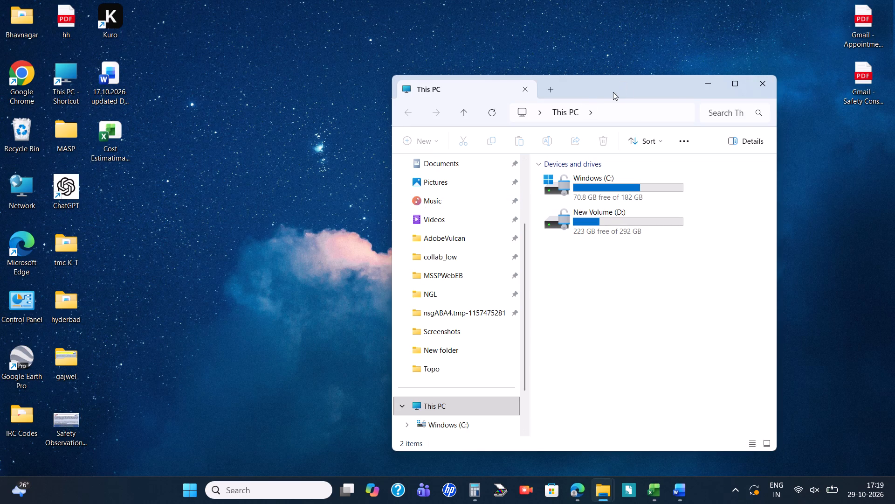
Open the PDF "PPT of PKG 1 & 2 PIU Gajwel" from the Downloads folder, with the file window maximized.
double_click(613, 92)
left_click(57, 77)
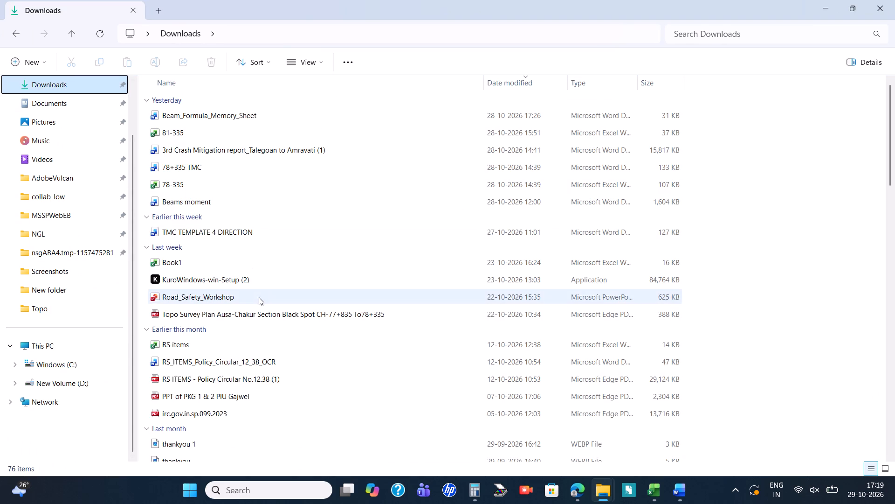
scroll(259, 297, "down", 2)
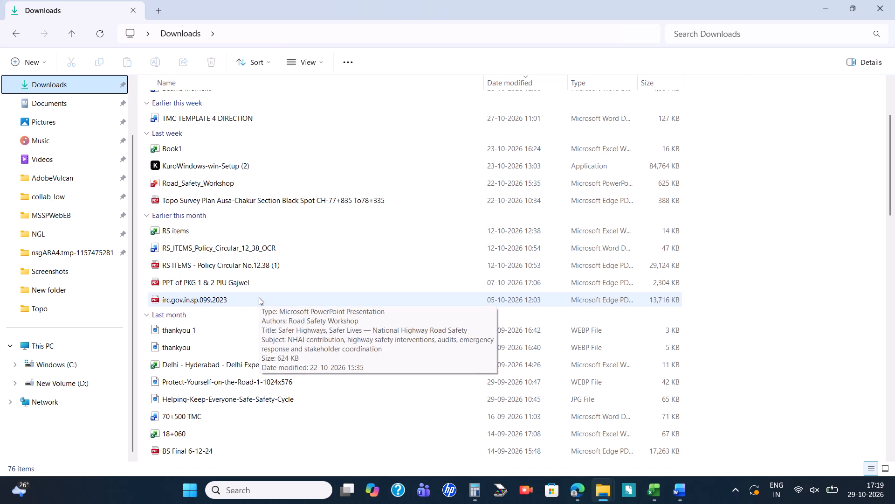
double_click(276, 286)
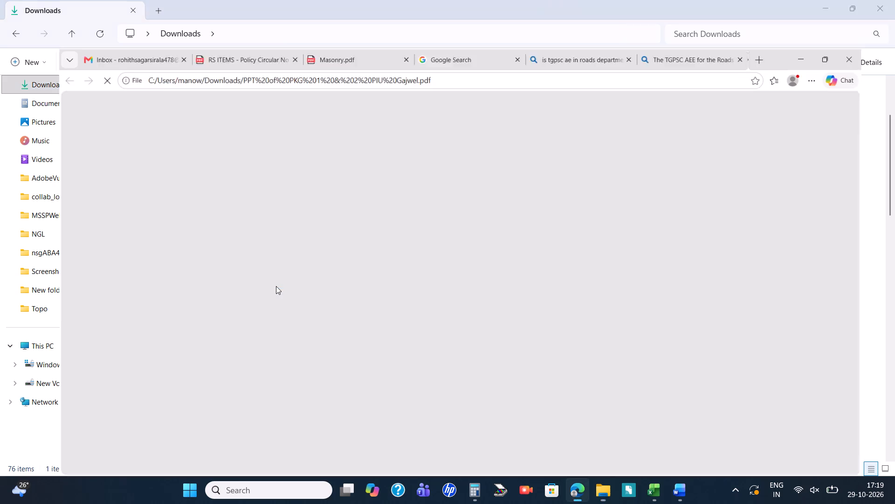
Hide the table of contents beside the "PPT of PKG 1 & 2 PIU Gajwel" PDF.
scroll(372, 338, "down", 2)
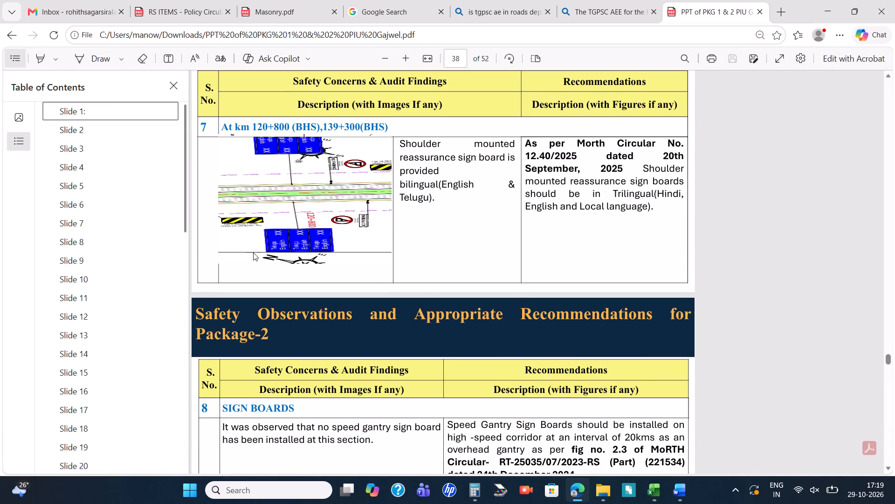
left_click(173, 79)
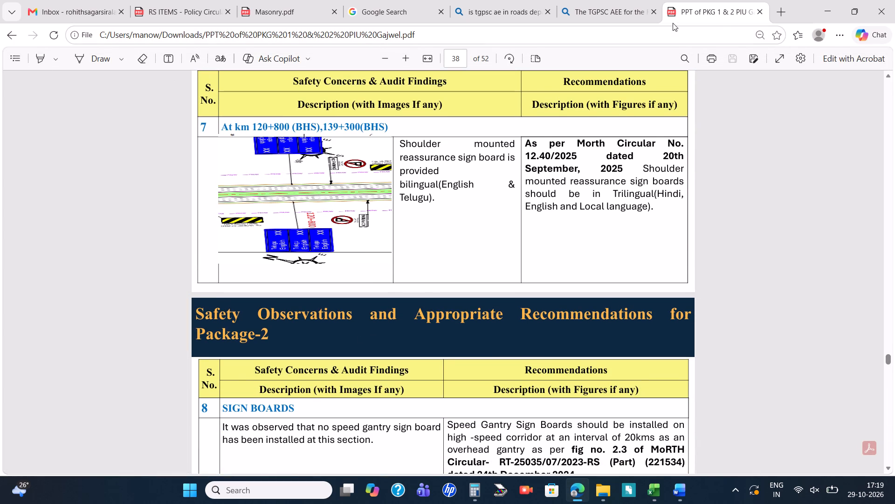
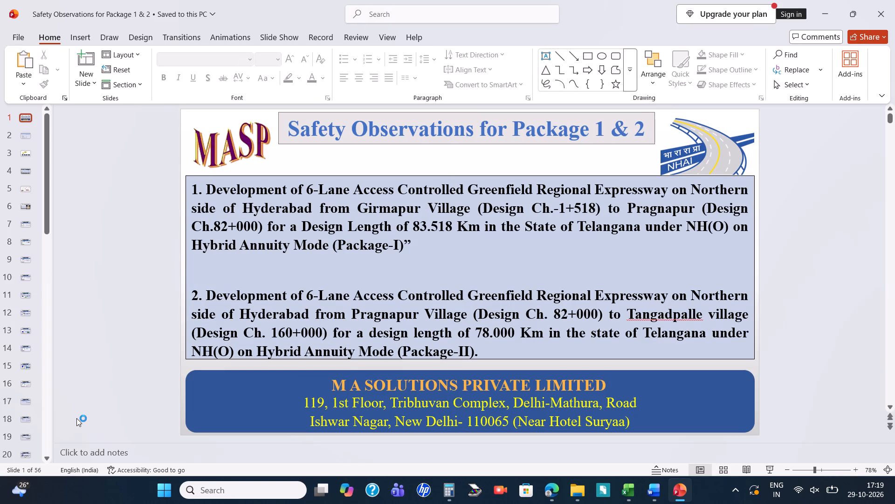
On the closing "Thank You" slide, nudge the SAFETY FIRST sign picture slightly inward from the slide's right edge.
scroll(336, 358, "down", 7)
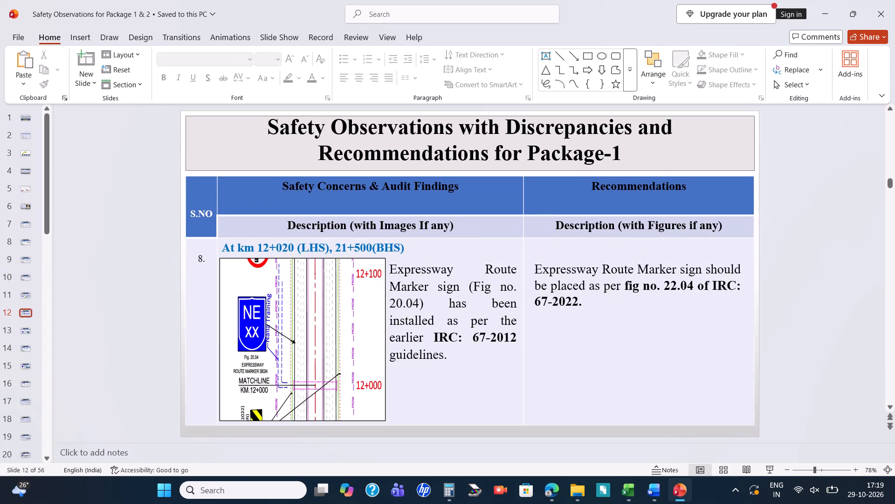
scroll(336, 358, "down", 8)
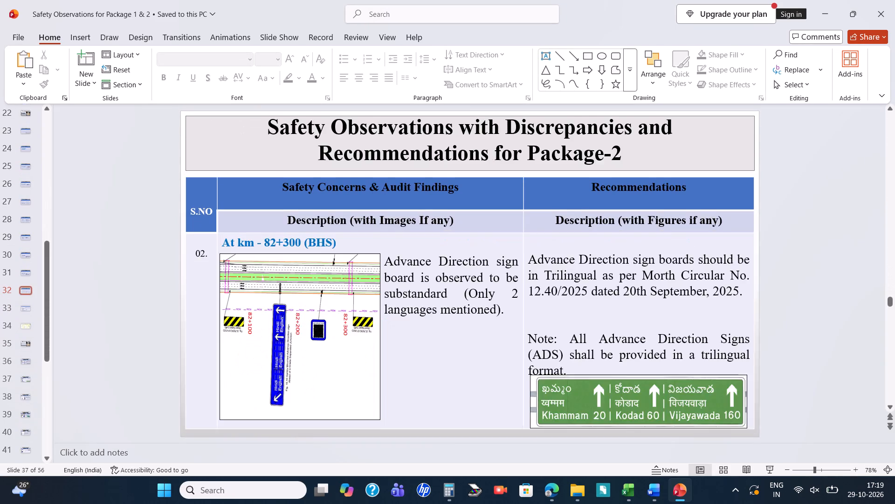
scroll(336, 358, "down", 19)
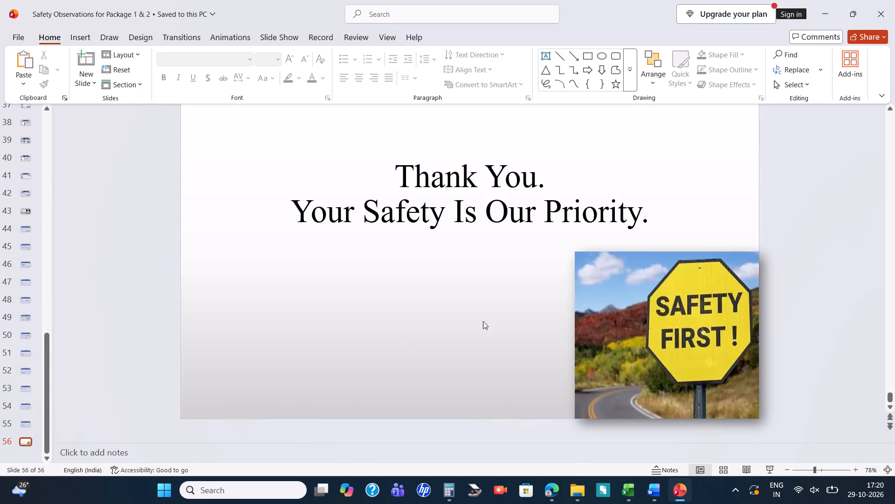
left_click(692, 335)
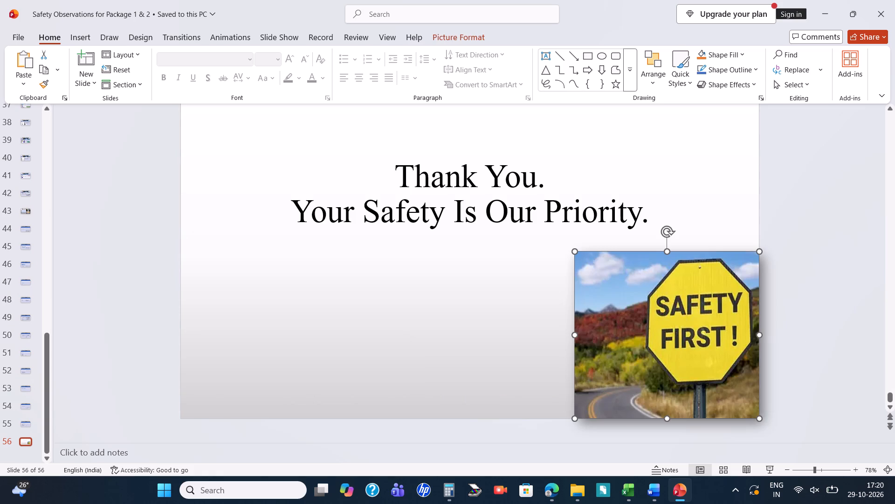
left_click(700, 353)
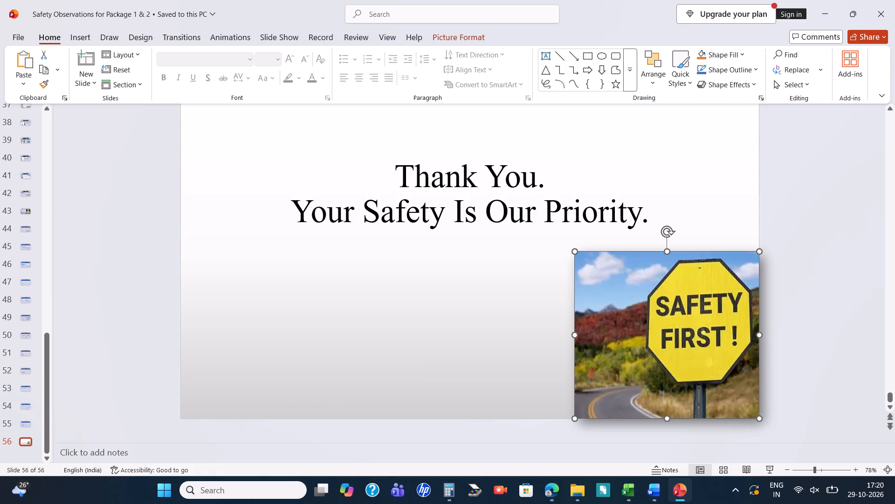
right_click(700, 353)
left_click(646, 326)
left_click(659, 350)
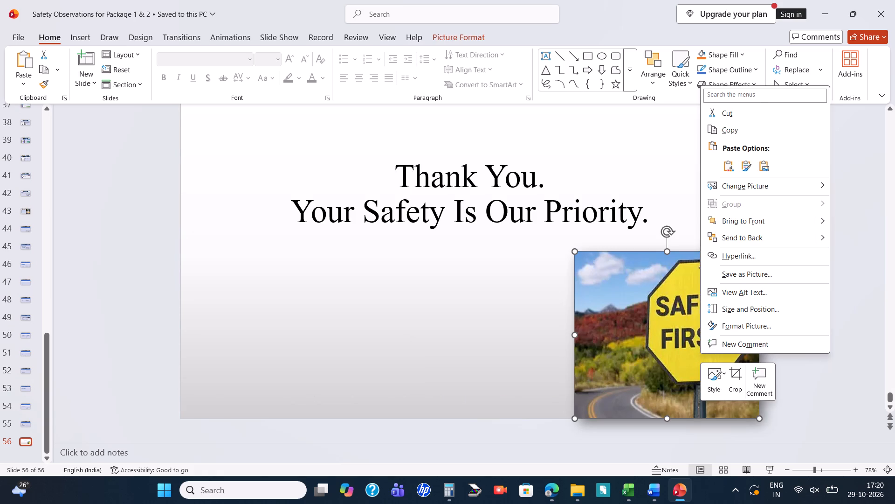
left_click_drag(693, 370, 686, 362)
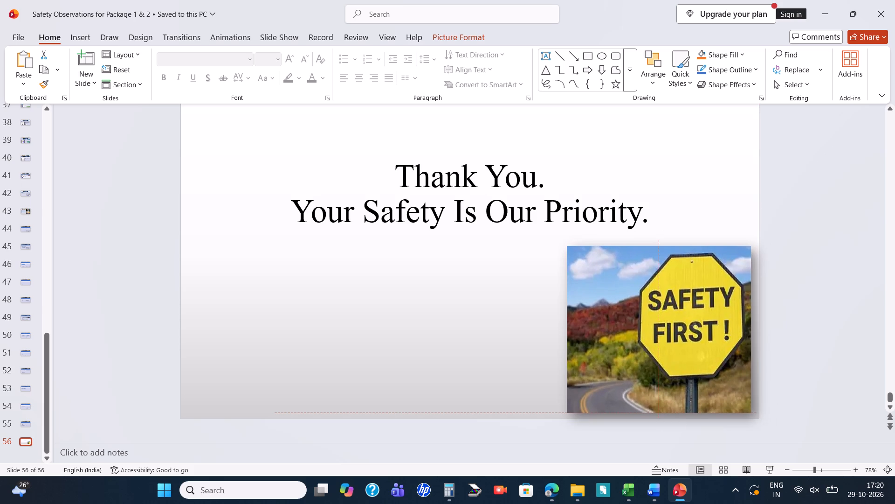
left_click_drag(686, 362, 688, 362)
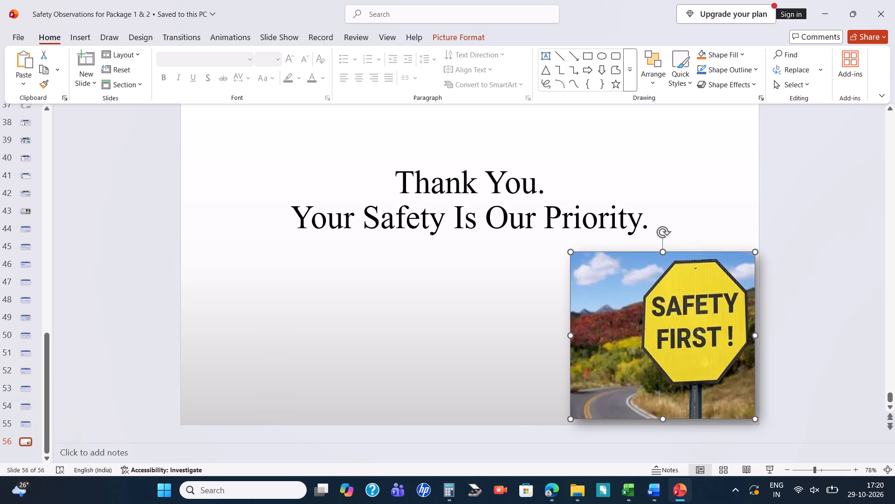
left_click(721, 179)
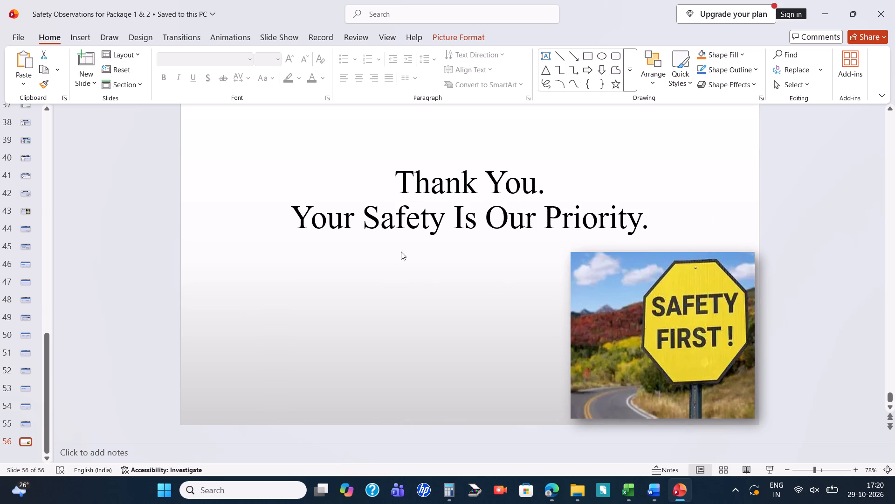
Look back through the safety observation slides for Packages 2 and 1, up to the opening slides.
left_click(428, 226)
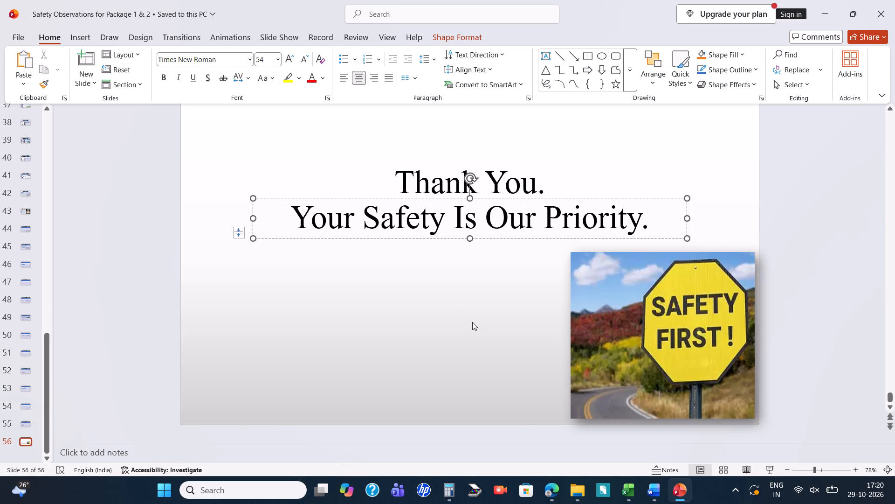
scroll(508, 311, "up", 12)
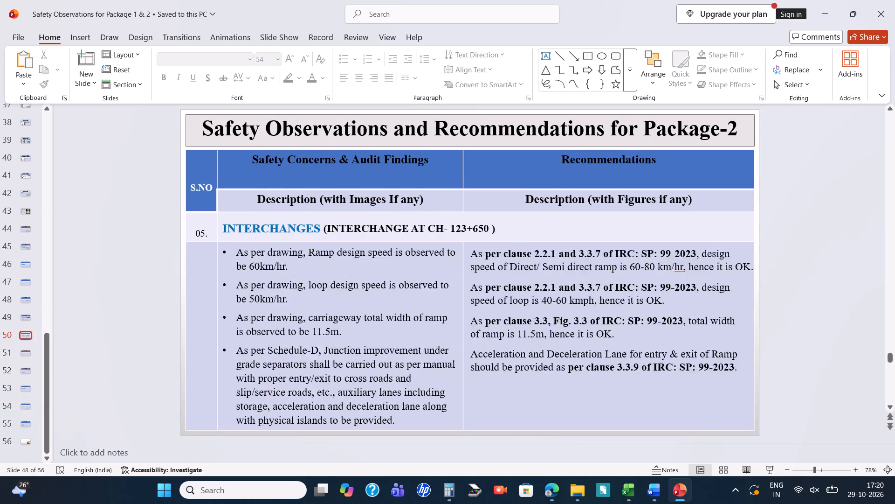
scroll(508, 311, "up", 17)
scroll(509, 311, "down", 1)
scroll(458, 323, "up", 3)
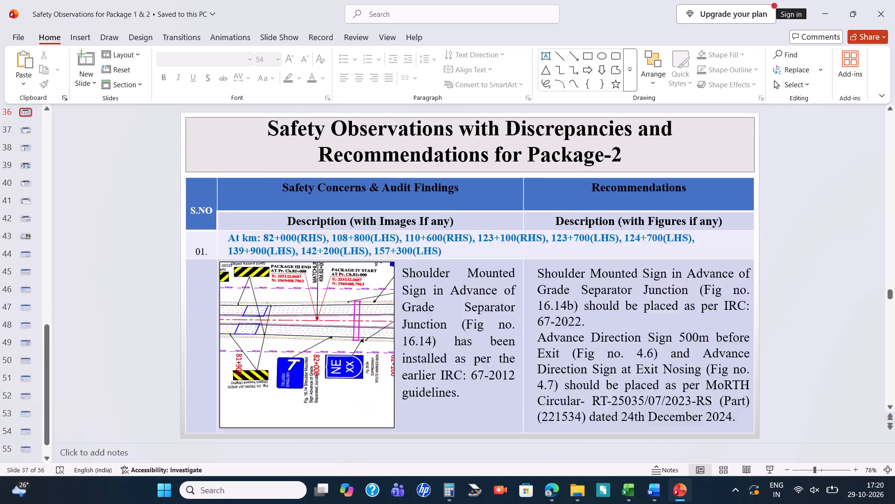
scroll(458, 323, "up", 20)
scroll(458, 323, "up", 19)
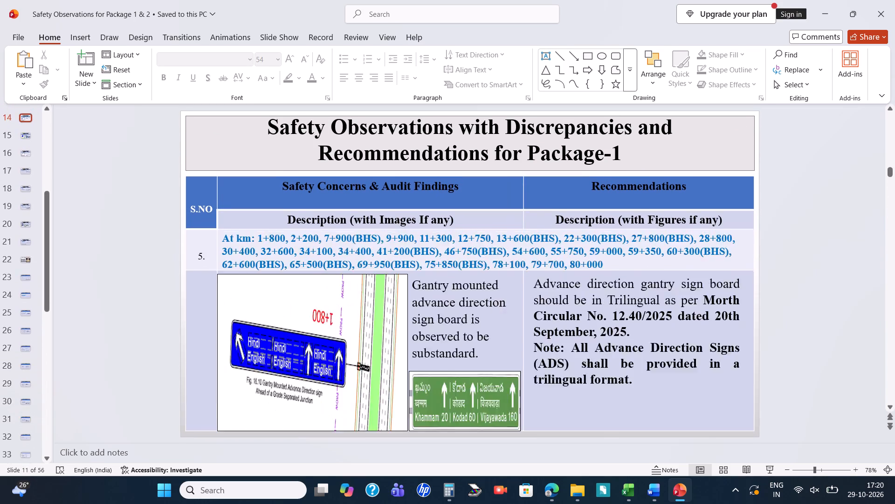
scroll(454, 325, "up", 18)
scroll(460, 322, "up", 3)
scroll(460, 322, "down", 4)
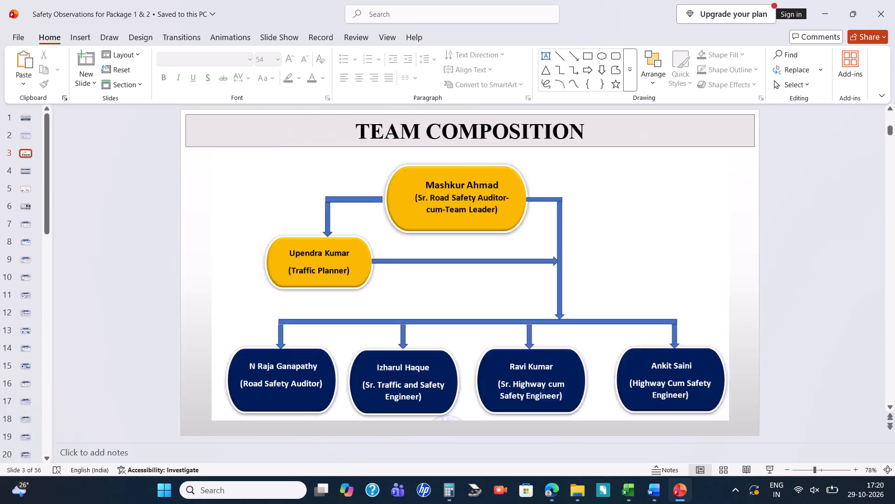
scroll(460, 322, "down", 7)
Close the "Safety Observations for Package 1 & 2" presentation, saving the changes.
left_click(894, 54)
left_click(888, 17)
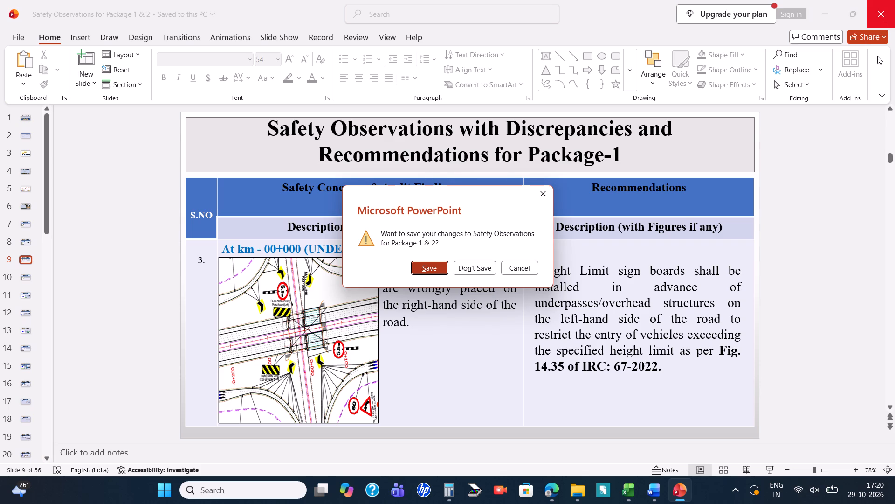
left_click(426, 265)
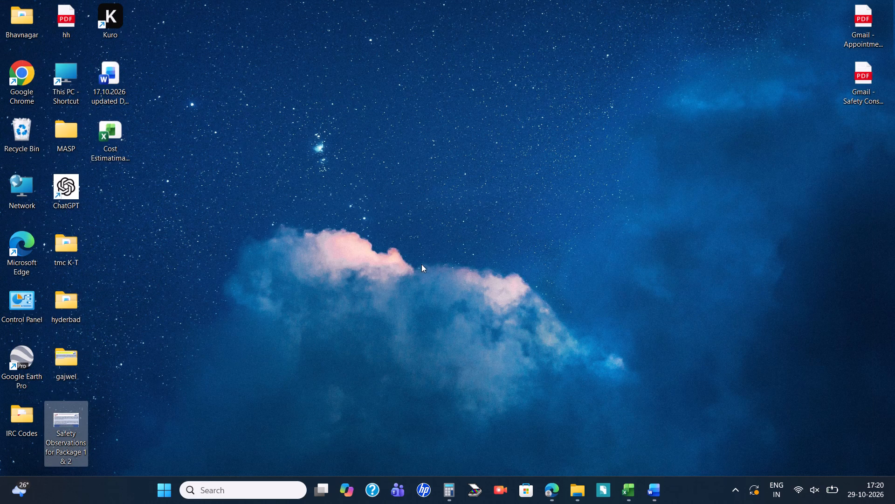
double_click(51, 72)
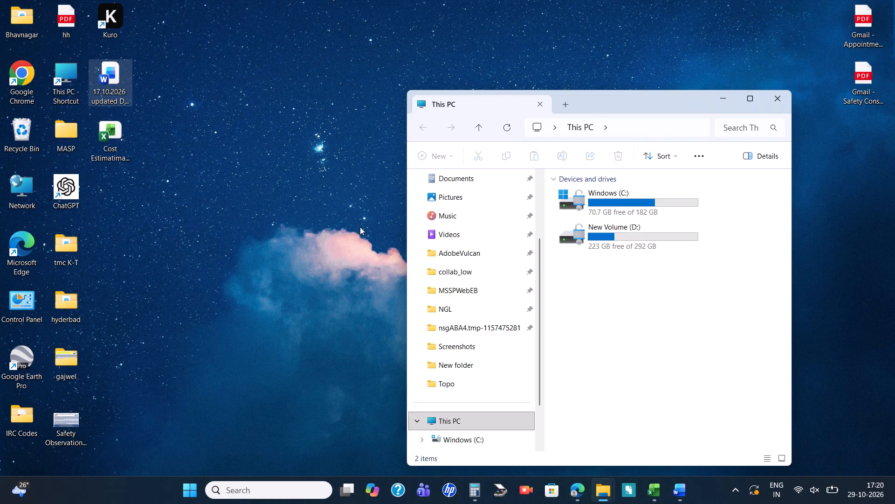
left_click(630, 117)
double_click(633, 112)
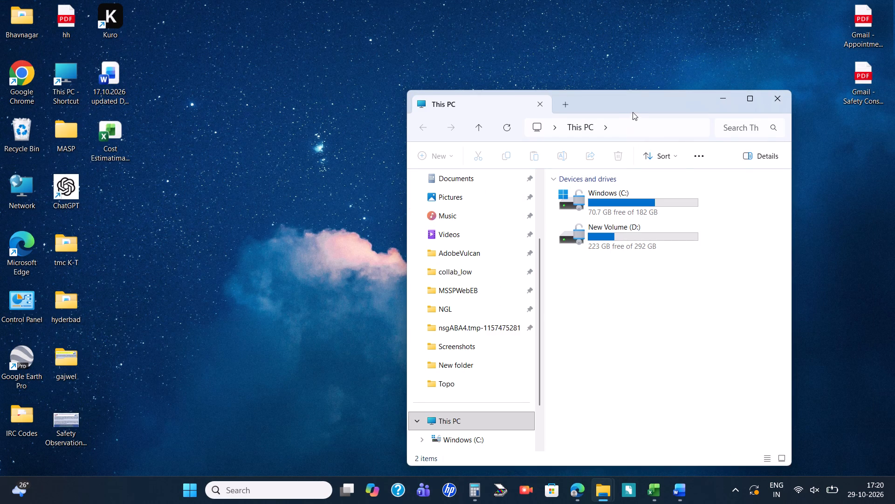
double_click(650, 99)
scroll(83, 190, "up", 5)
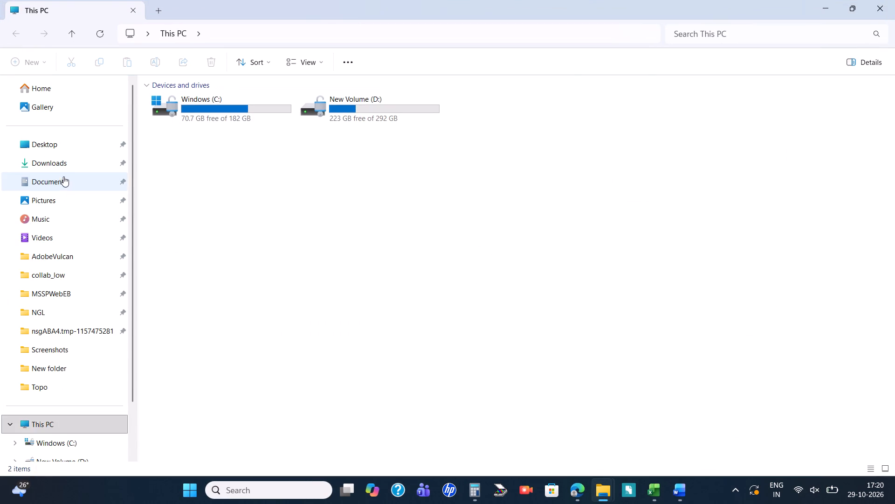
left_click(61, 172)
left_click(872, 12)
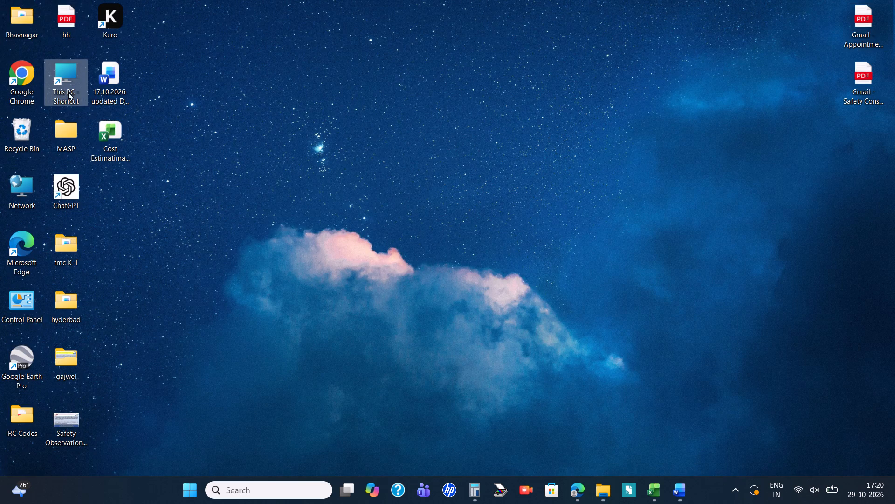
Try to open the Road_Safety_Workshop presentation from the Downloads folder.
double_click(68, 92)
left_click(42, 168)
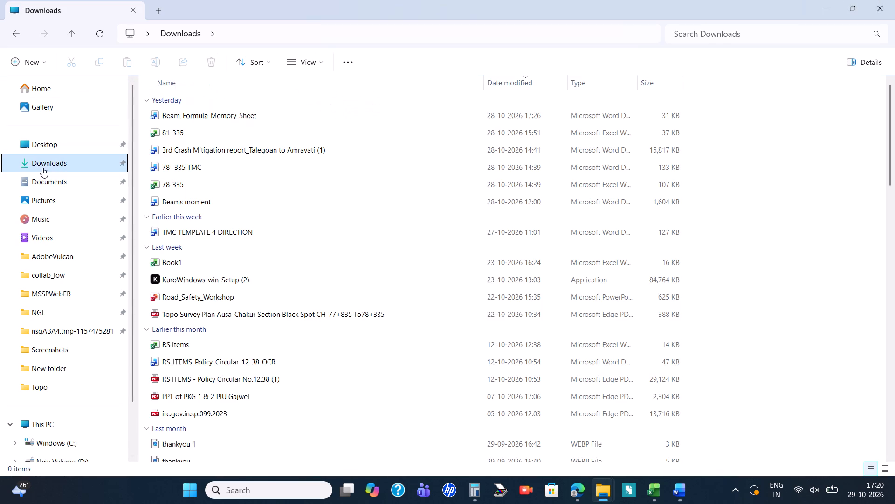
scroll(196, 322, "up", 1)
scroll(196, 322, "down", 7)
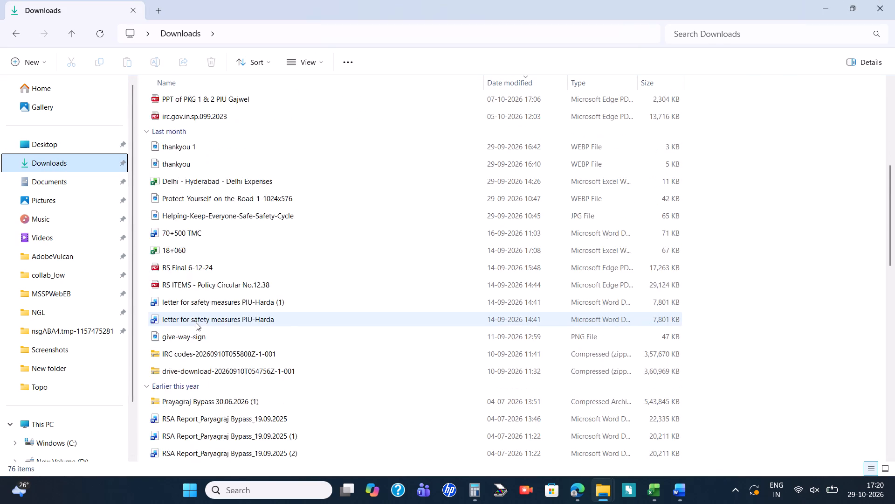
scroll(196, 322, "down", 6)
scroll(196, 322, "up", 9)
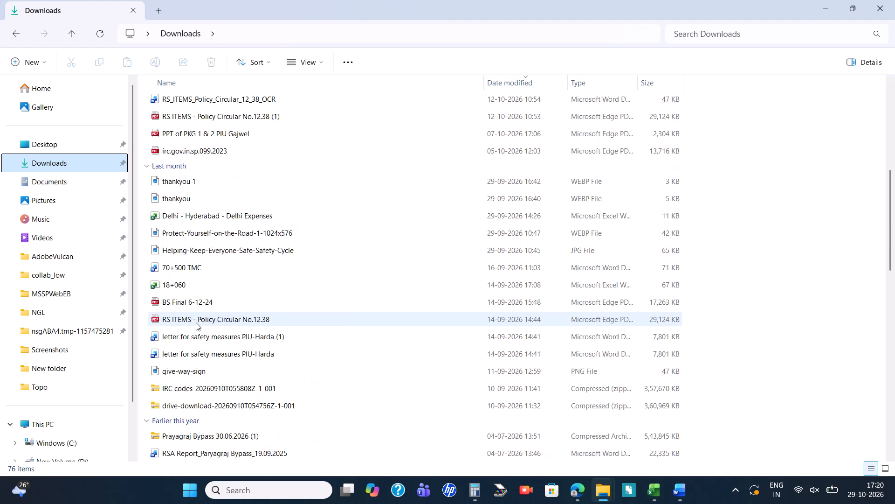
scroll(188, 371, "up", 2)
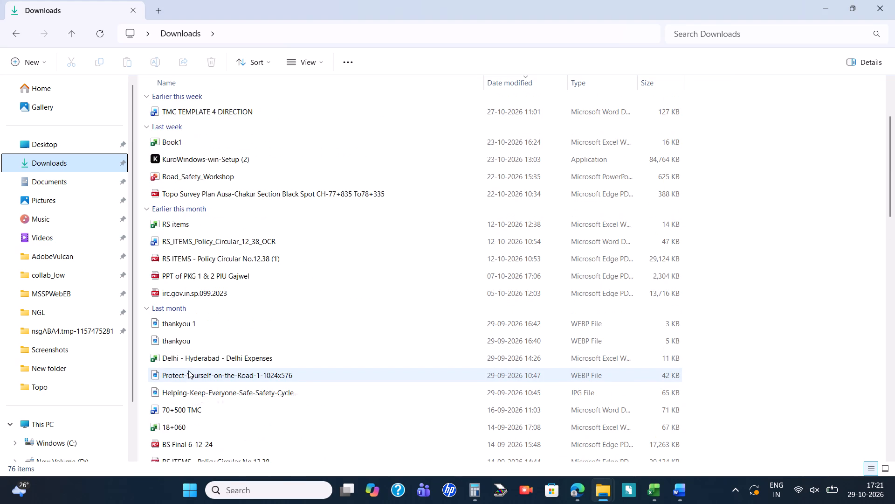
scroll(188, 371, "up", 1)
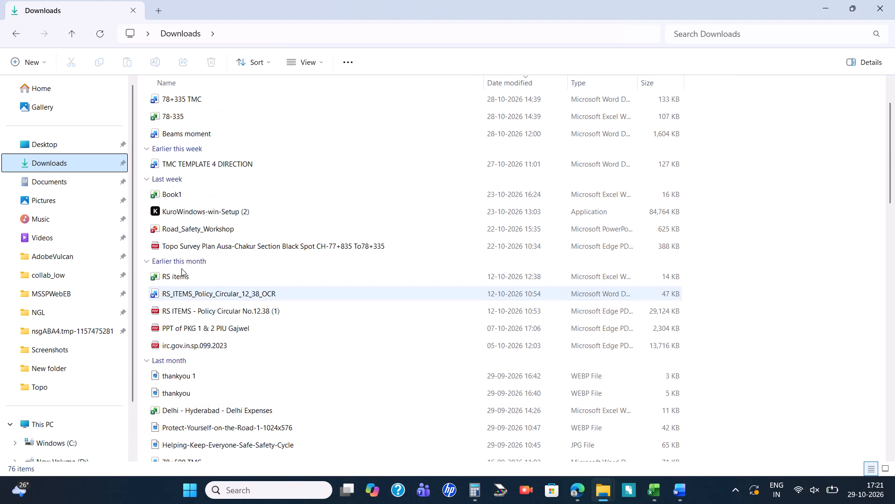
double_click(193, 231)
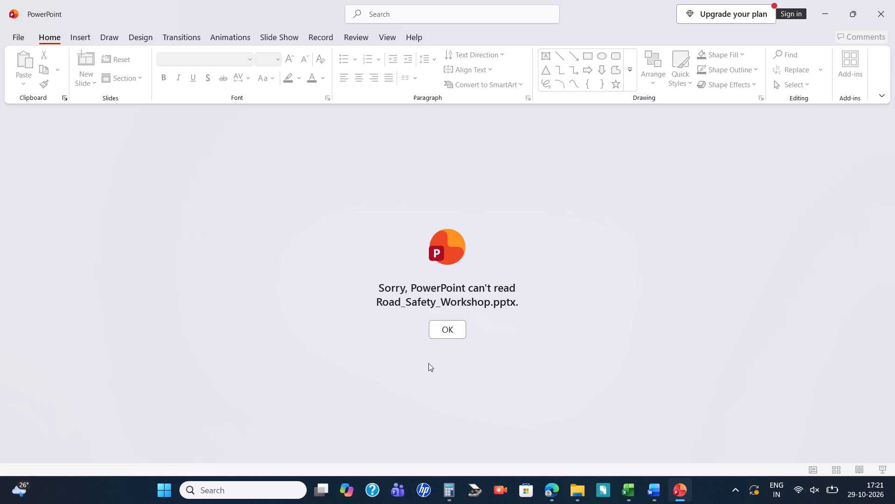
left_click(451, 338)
Open the "Road Safety Awareness Final-2025" presentation.
left_click(452, 336)
left_click(452, 336)
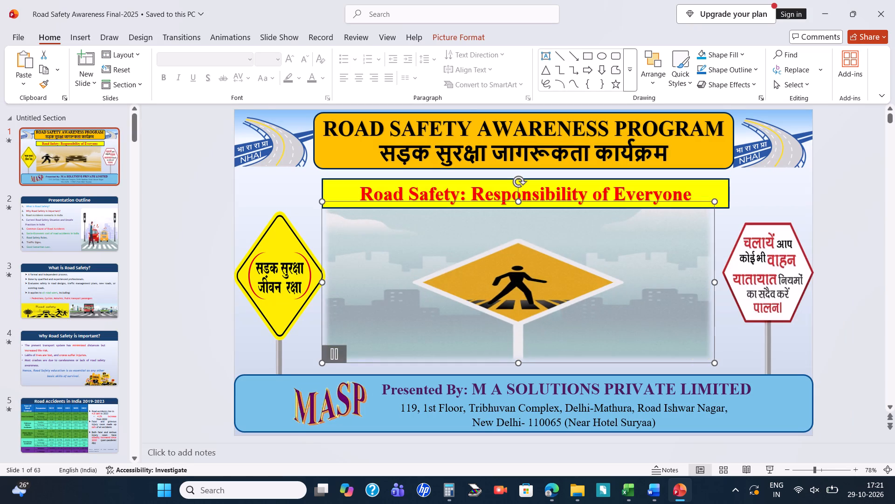
On slide 9, "Current Road Safety Situation and Unsafe Practices in India", shrink the bottom-middle photo slightly from its top and left edges.
scroll(440, 343, "up", 1)
scroll(440, 343, "down", 14)
scroll(76, 198, "down", 10)
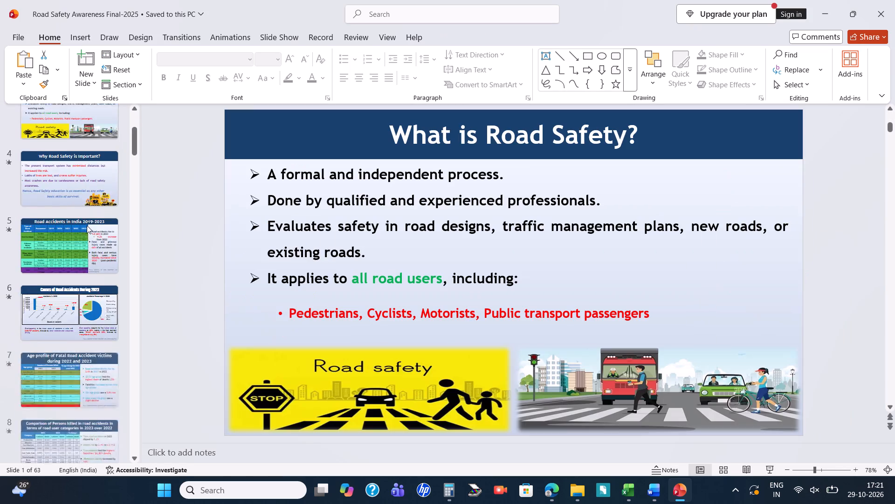
scroll(87, 225, "down", 2)
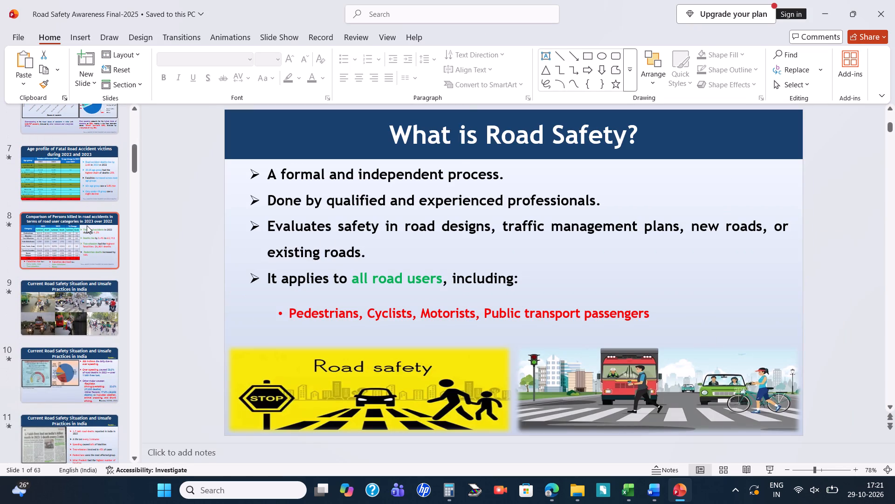
left_click(87, 225)
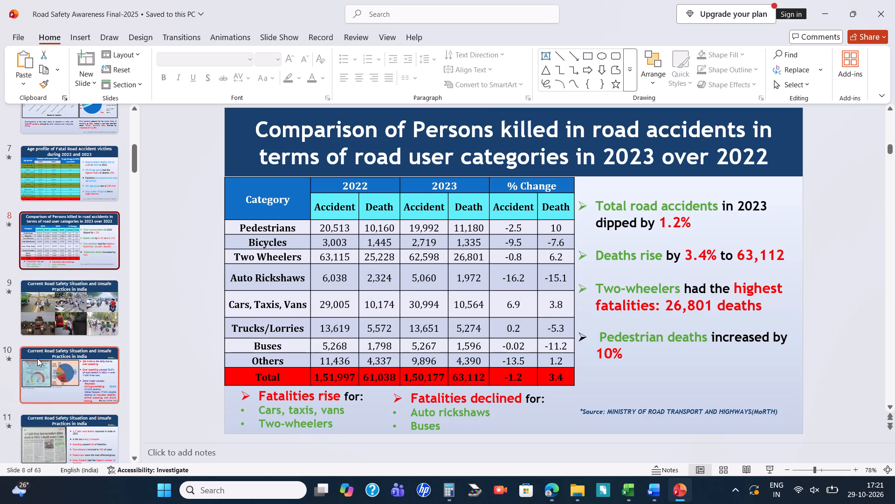
left_click(37, 358)
left_click(59, 325)
left_click(496, 320)
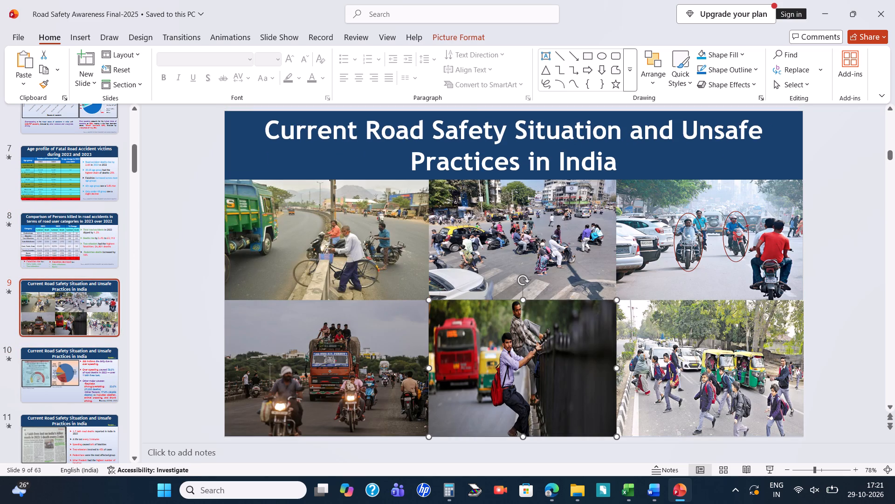
left_click_drag(521, 299, 522, 302)
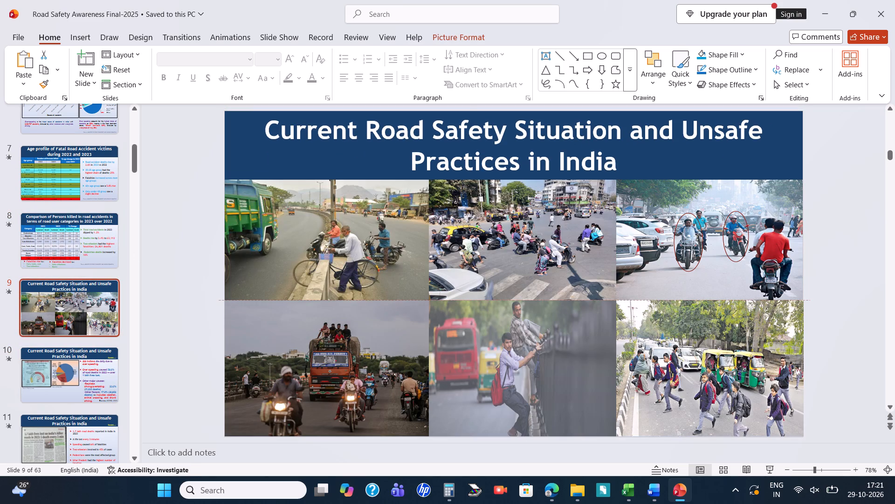
left_click_drag(522, 302, 523, 308)
left_click_drag(429, 374, 436, 371)
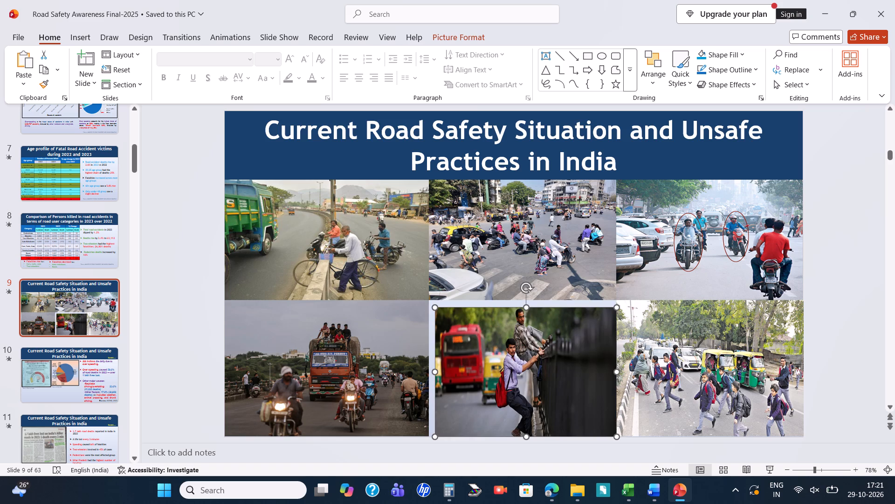
left_click(538, 369)
On slide 9, shrink the bottom-middle photo slightly from its right and bottom edges to leave a gap around it.
left_click_drag(616, 371, 609, 373)
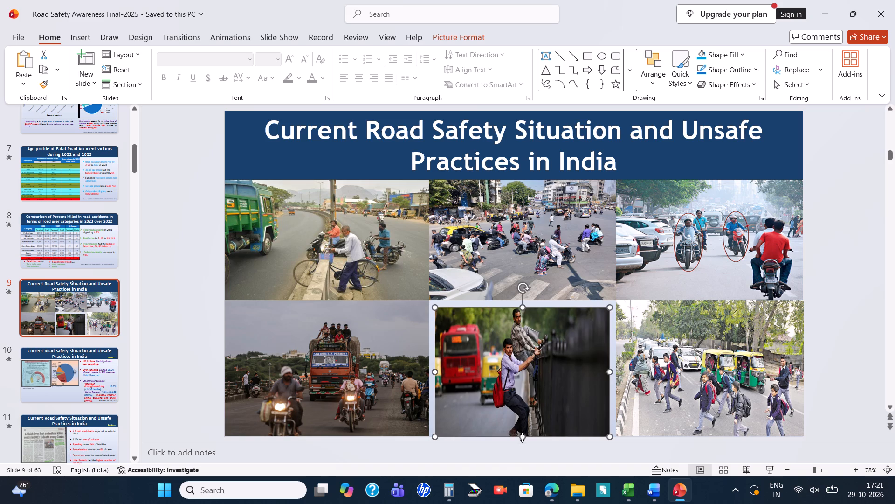
left_click_drag(523, 436, 519, 432)
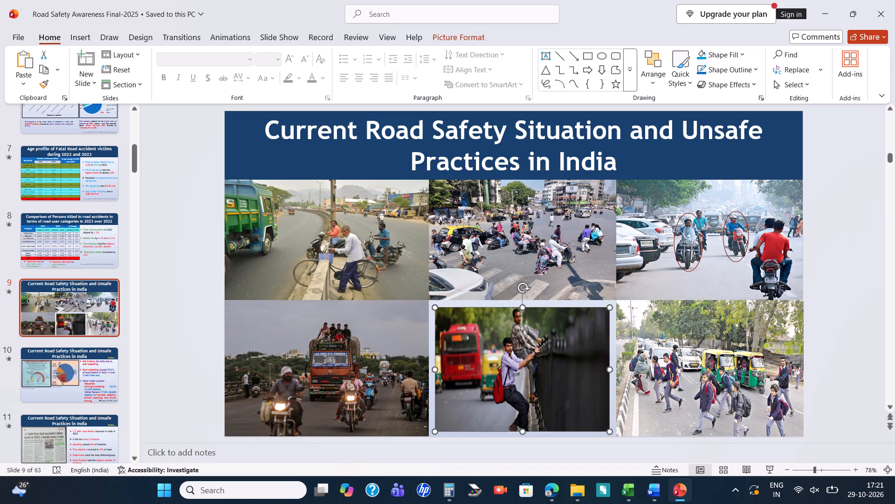
Shrink the bottom-right photo of the students crossing slightly from its top, bottom and right edges, matching the bottom-middle photo's height.
left_click(684, 380)
left_click_drag(614, 367, 619, 365)
left_click(648, 328)
left_click_drag(711, 301, 711, 306)
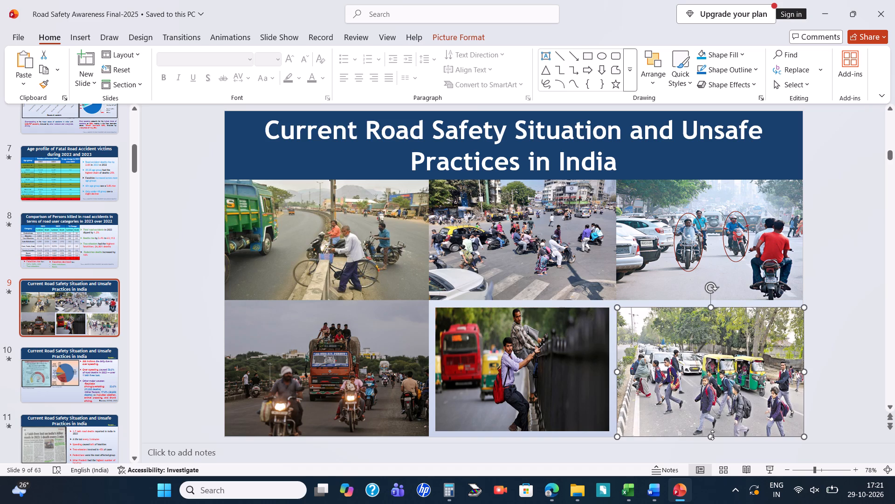
left_click_drag(712, 435, 710, 430)
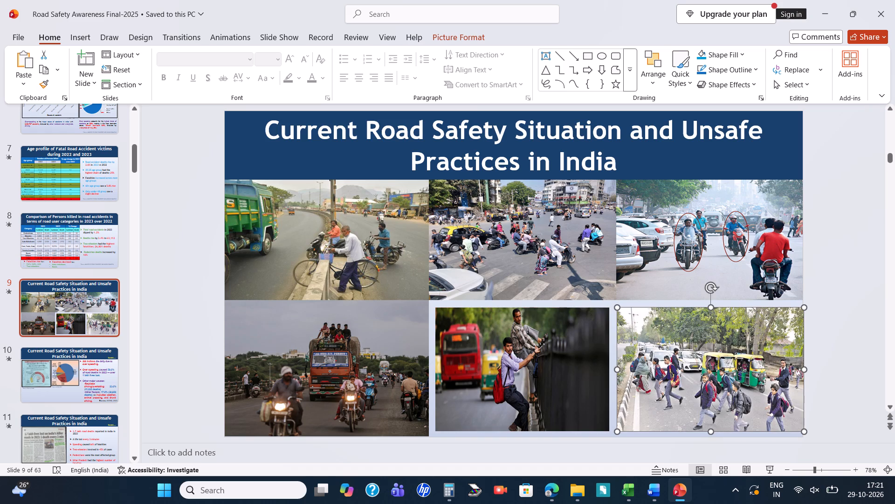
left_click_drag(803, 368, 797, 370)
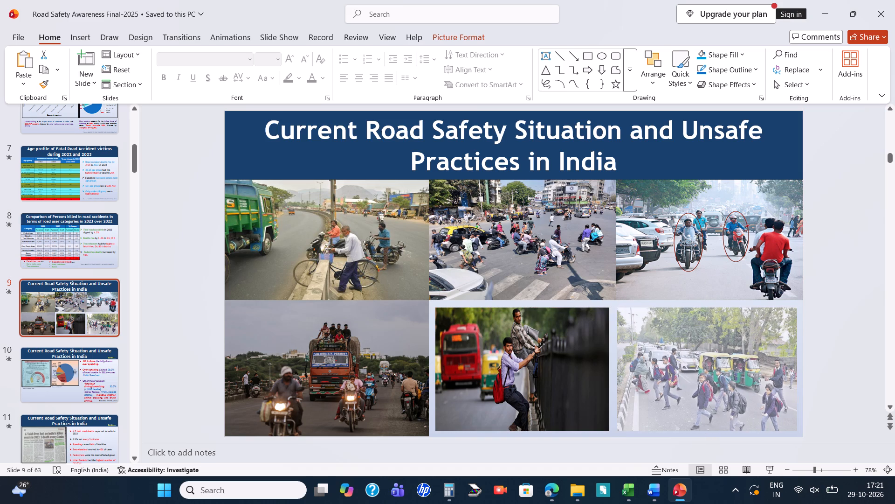
left_click_drag(797, 370, 795, 370)
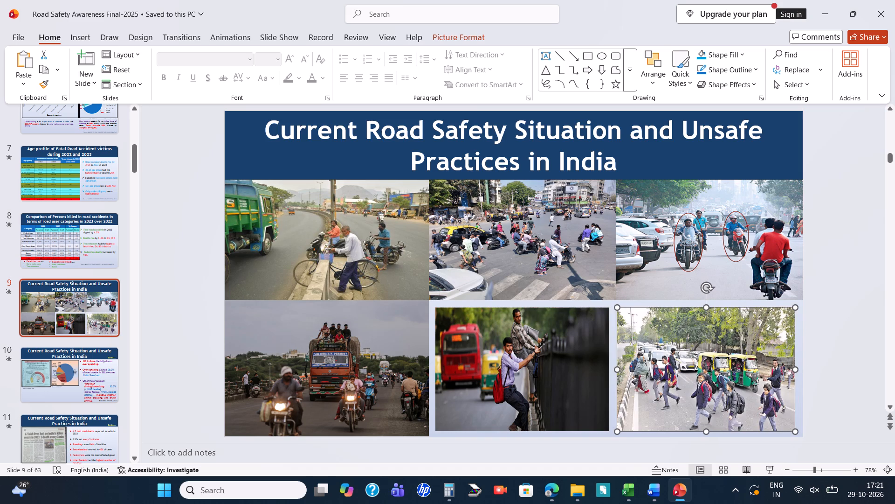
Shrink the top-right photo slightly from its right and top edges, aligning its right side with the photo below.
left_click(676, 231)
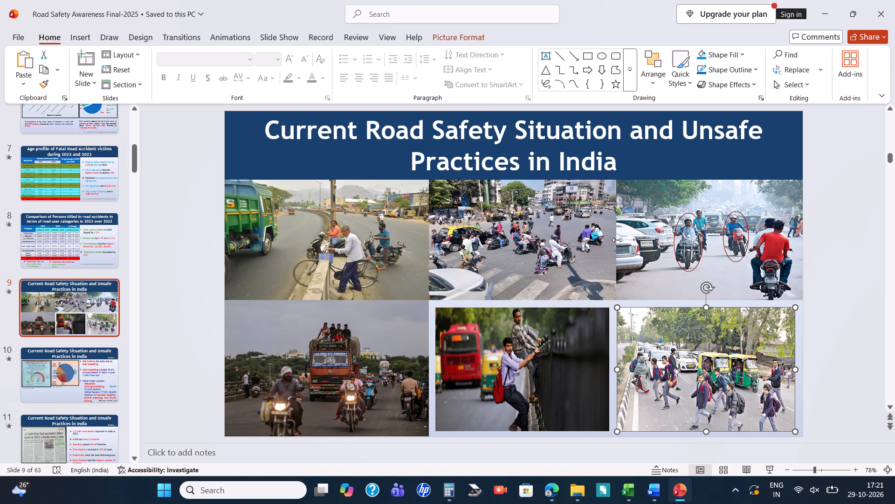
left_click(617, 240)
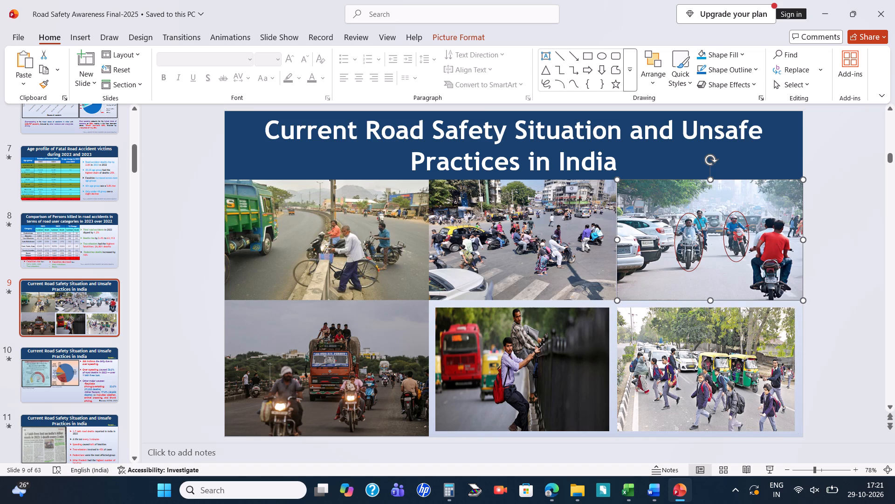
left_click_drag(804, 242, 798, 245)
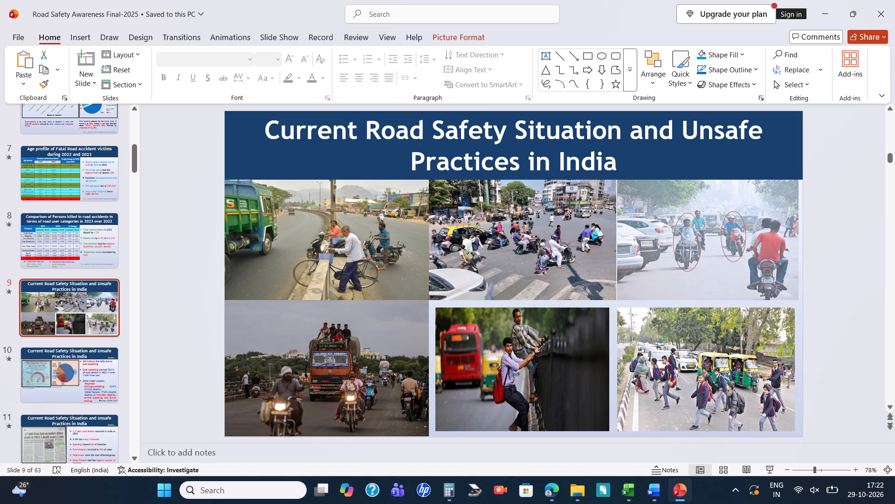
left_click_drag(798, 245, 796, 246)
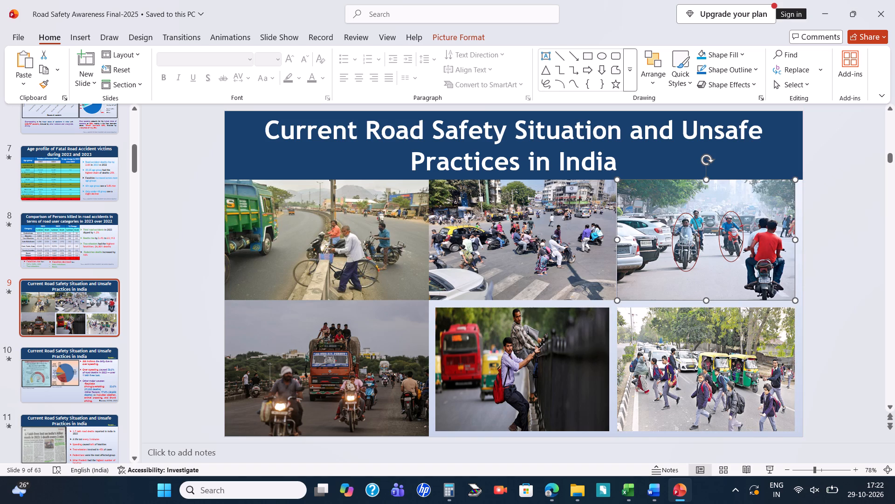
left_click_drag(707, 181, 707, 186)
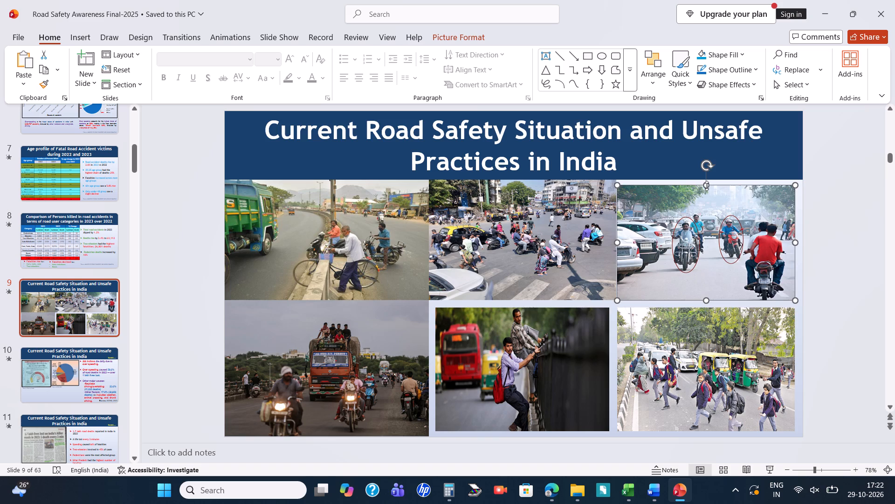
Shrink the top-middle junction photo slightly from its top, right and left edges, matching the width of the photo below.
left_click(544, 247)
left_click_drag(521, 180, 518, 184)
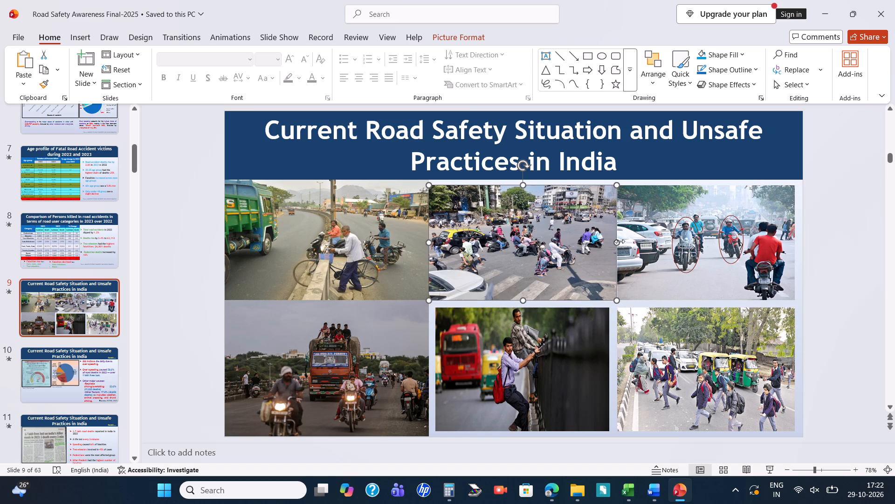
left_click_drag(615, 243, 609, 245)
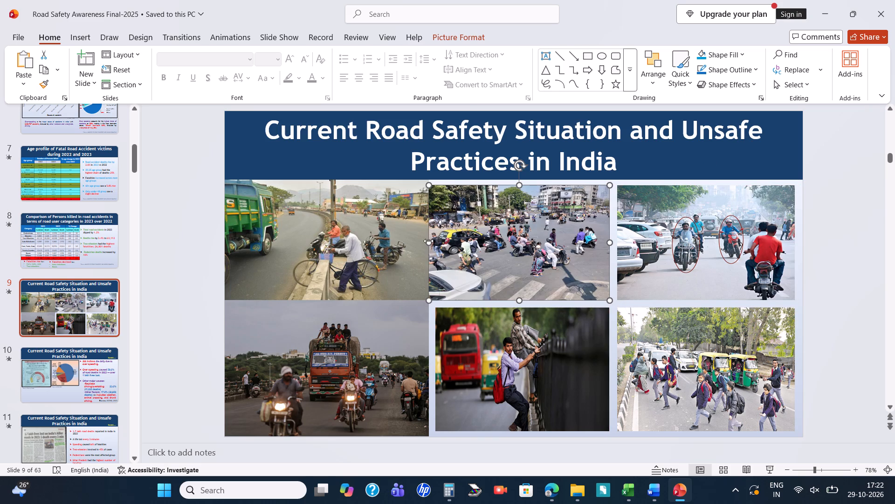
left_click_drag(429, 241, 434, 240)
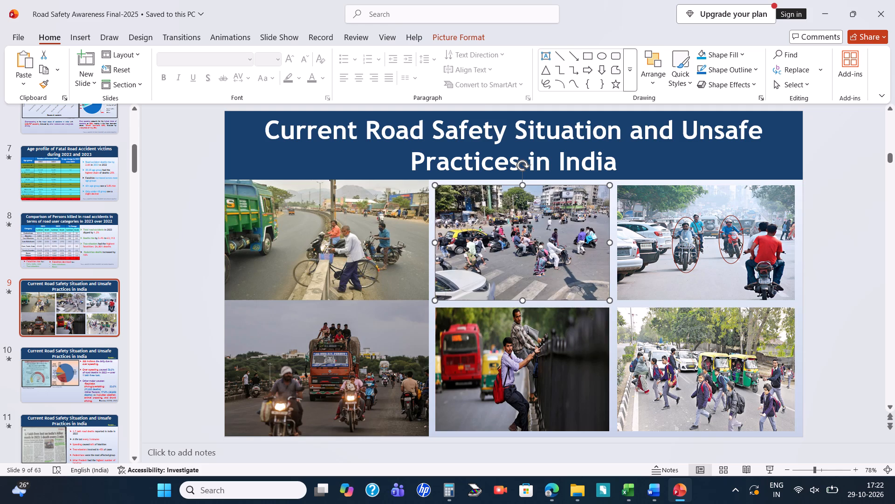
Narrow both left-column photos slightly from their left edges so they share the same margin from the slide edge.
left_click(331, 241)
left_click(264, 389)
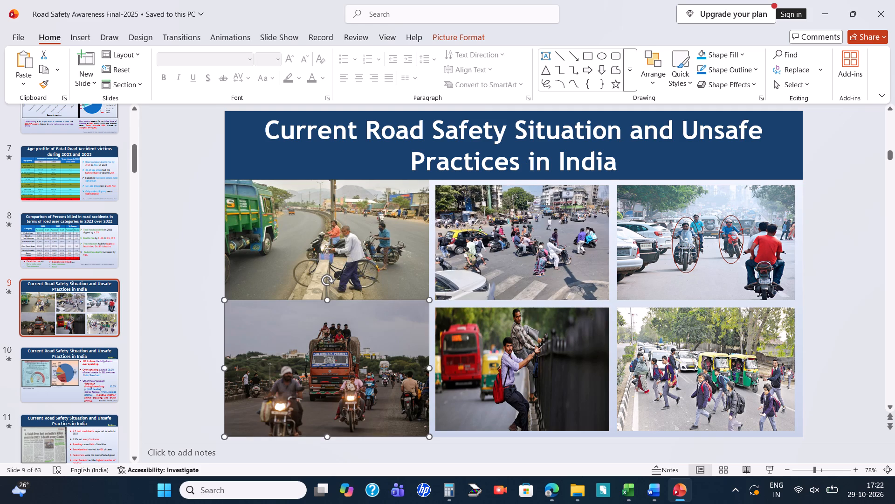
left_click_drag(224, 369, 231, 371)
left_click(295, 253)
left_click_drag(225, 238, 226, 238)
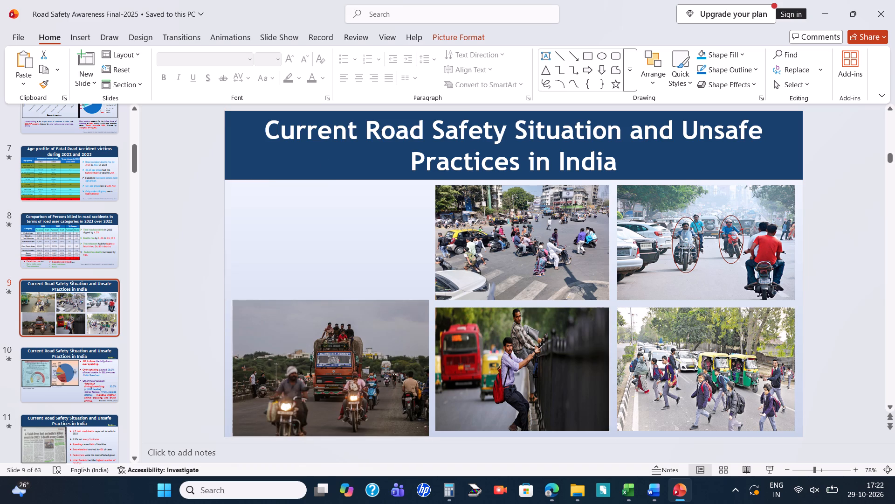
left_click_drag(226, 238, 232, 238)
left_click(316, 263)
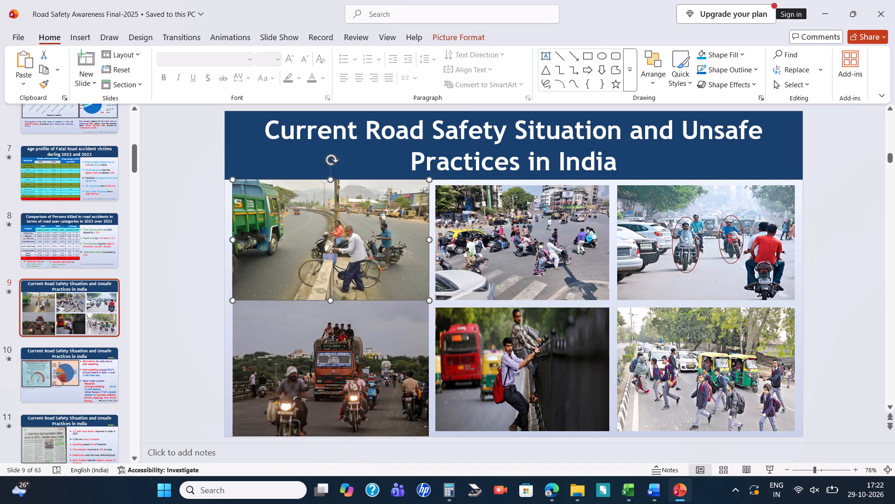
Shorten the bottom-left truck photo slightly from its top and bottom edges, aligning it with the other bottom-row photos.
left_click(327, 322)
left_click_drag(331, 298, 331, 301)
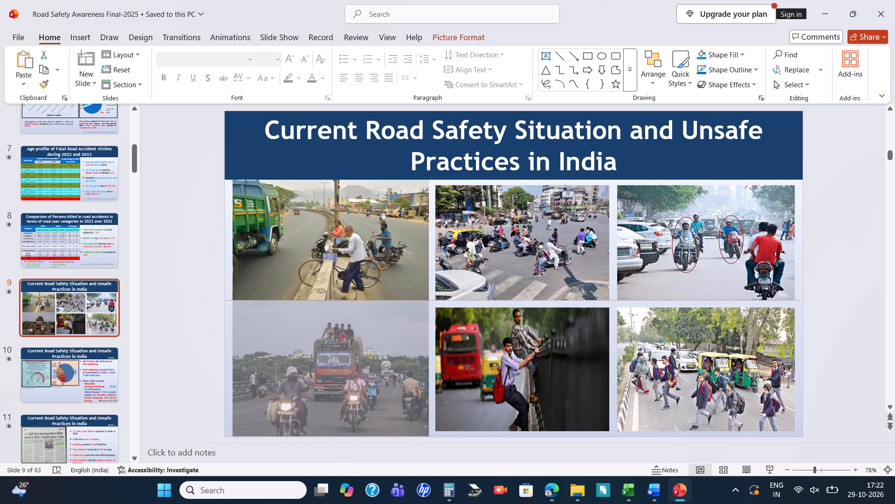
left_click_drag(331, 301, 330, 306)
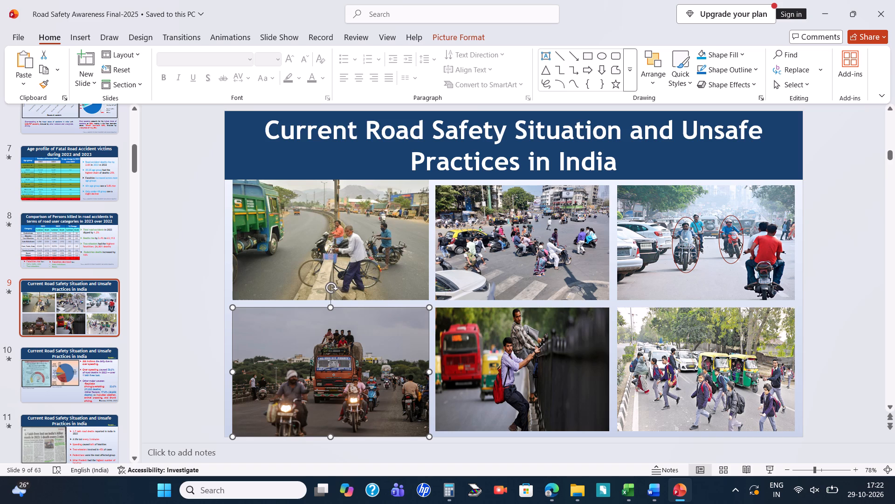
left_click(331, 436)
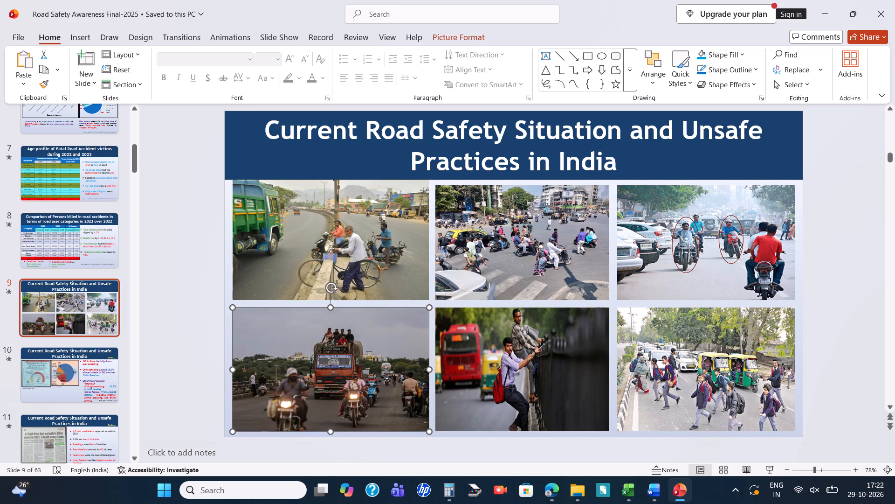
Shorten all three top-row photos slightly from their bottom edges to widen the gap above the bottom row.
left_click(322, 266)
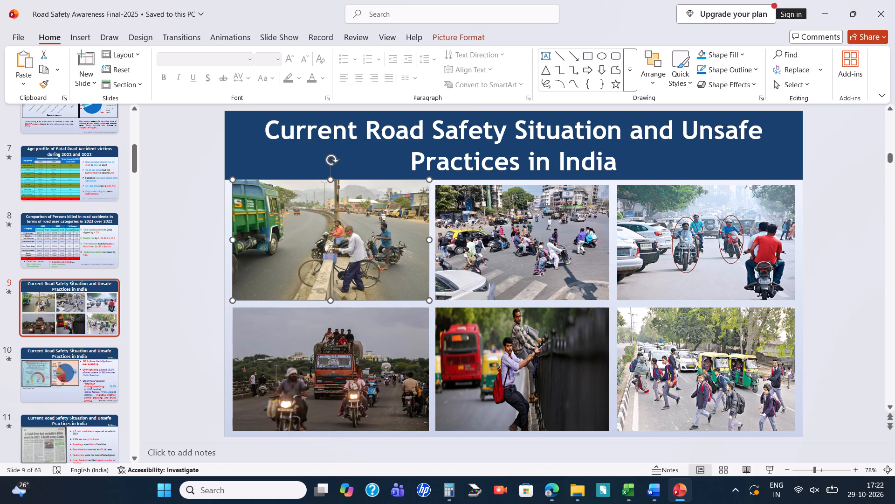
left_click_drag(330, 301, 331, 295)
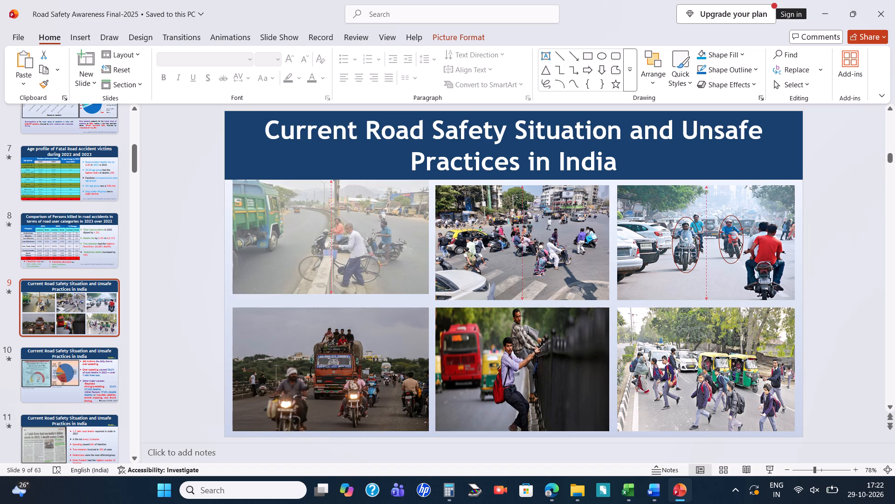
left_click_drag(331, 295, 331, 295)
left_click(525, 270)
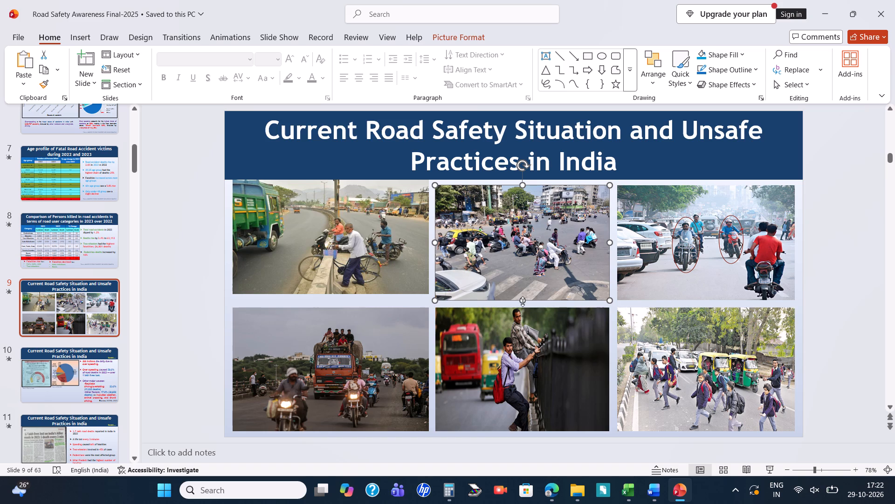
left_click_drag(523, 301, 523, 296)
left_click(724, 254)
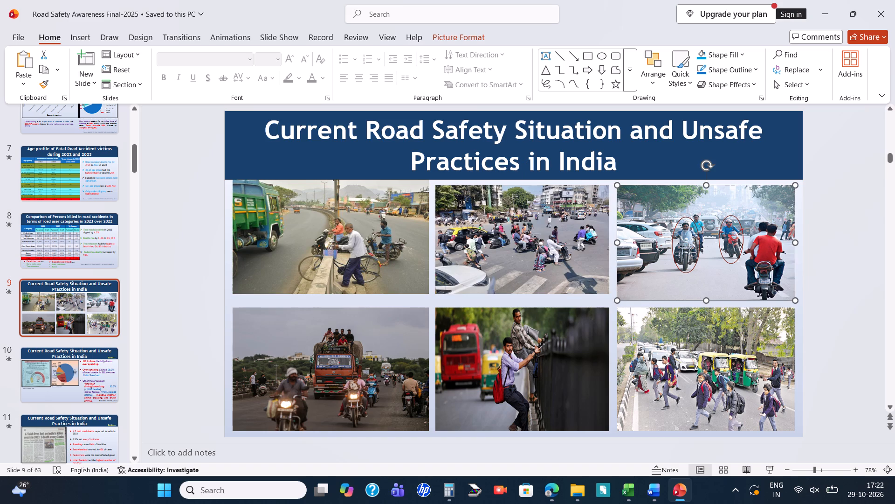
left_click_drag(706, 302, 705, 294)
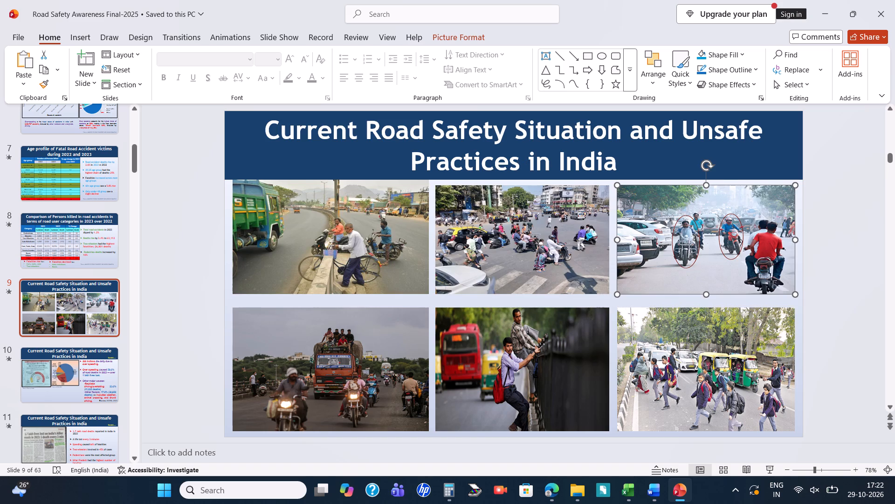
Lower the top edge of the top-left photo slightly to align it with the other top-row photos.
left_click(297, 225)
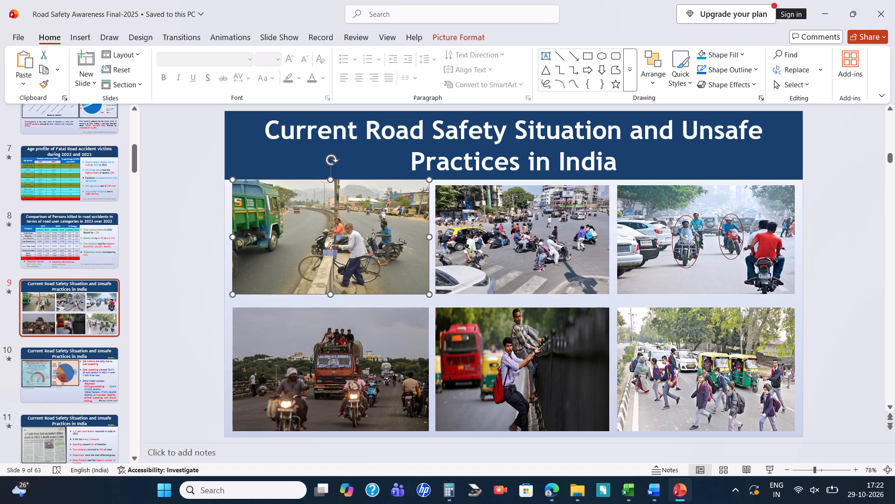
left_click_drag(332, 181, 330, 185)
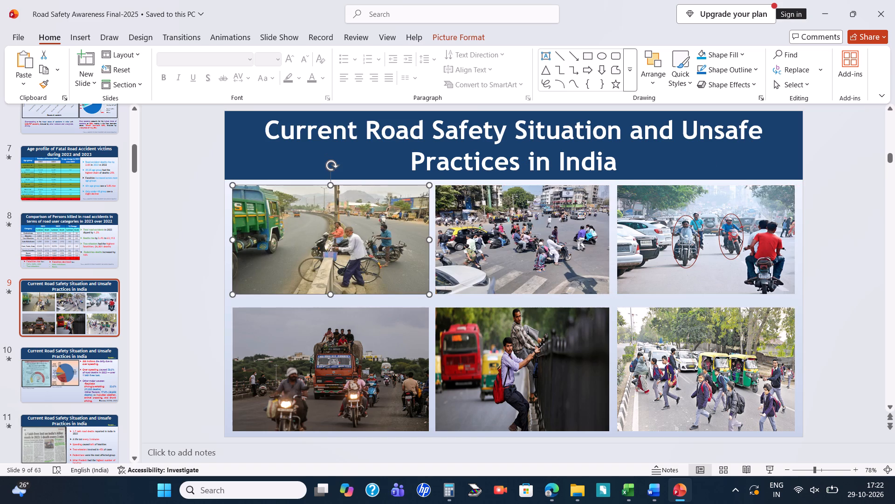
On slide 10, narrow the pie chart picture slightly from its left edge to leave a gap beside the newspaper clipping.
left_click(92, 370)
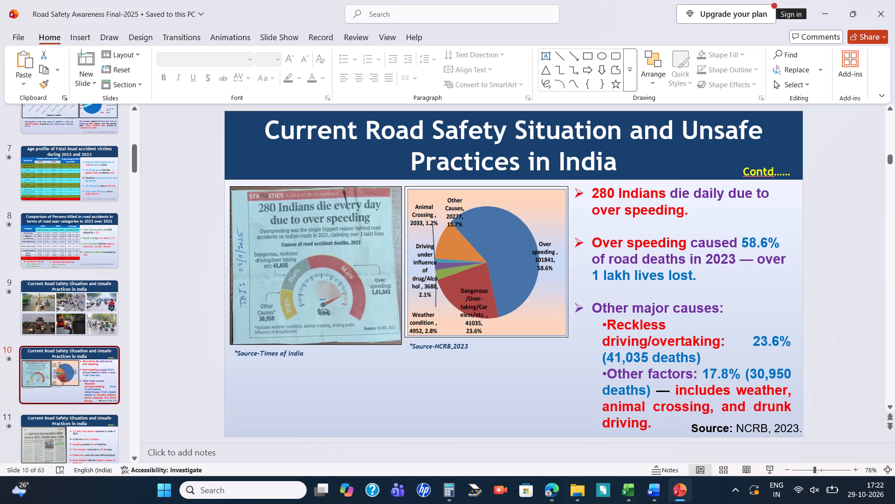
left_click(550, 235)
left_click_drag(404, 262, 412, 260)
Apply the simple thin black frame picture style to the pie chart picture and to the newspaper clipping.
right_click(496, 274)
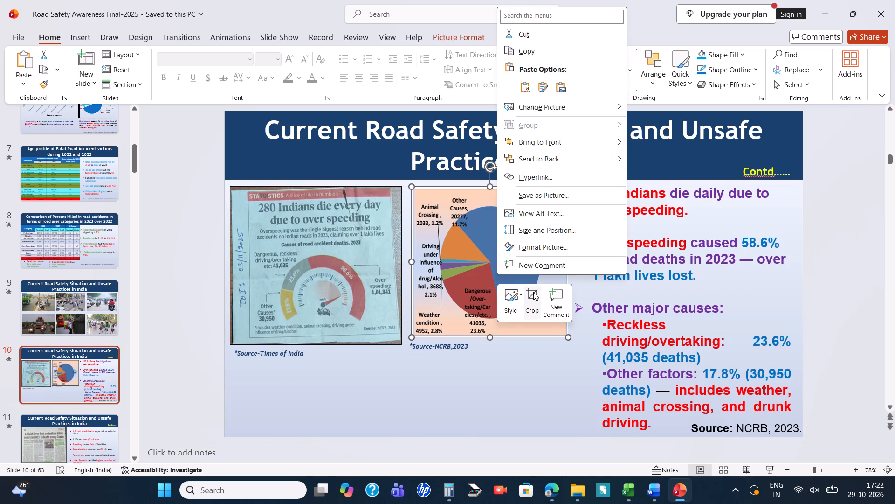
left_click(507, 299)
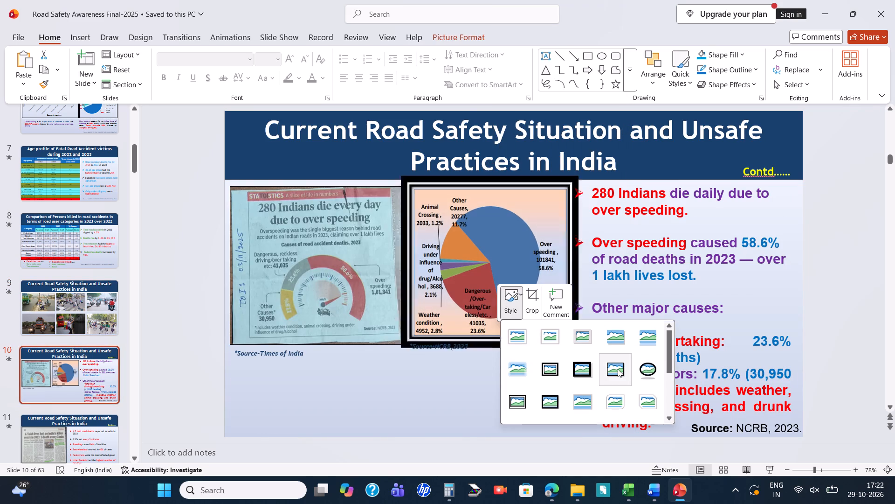
left_click(618, 369)
right_click(347, 242)
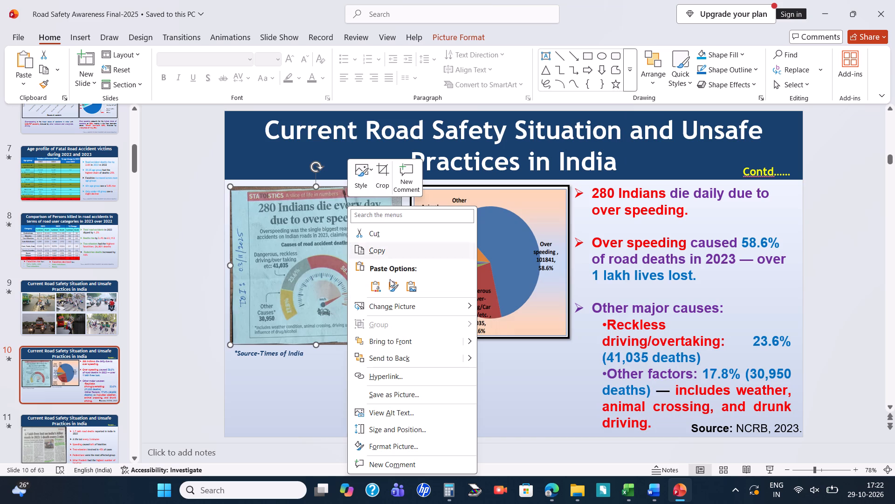
left_click(372, 181)
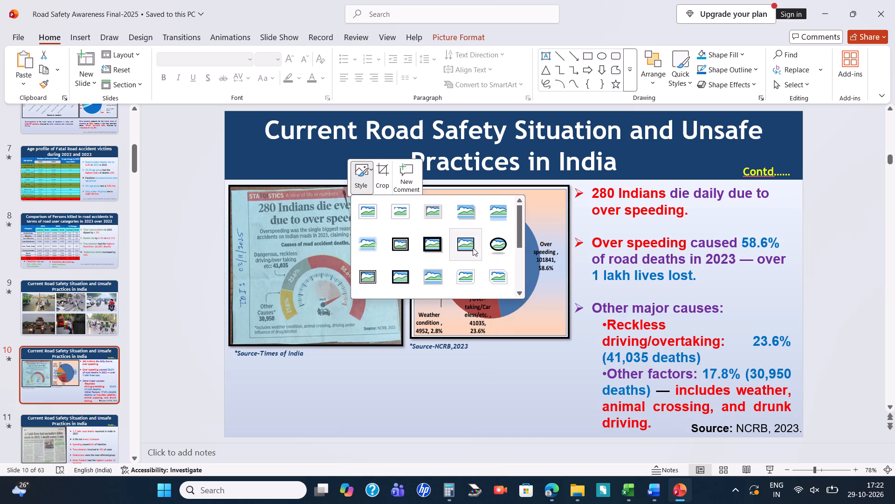
left_click(473, 248)
Shorten the newspaper clipping slightly from its bottom edge and widen it slightly toward the pie chart.
left_click(342, 282)
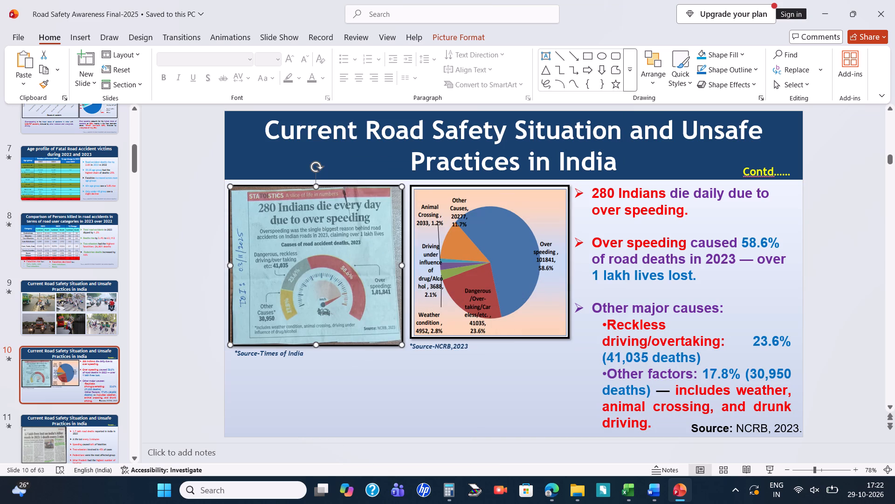
left_click_drag(314, 344, 317, 338)
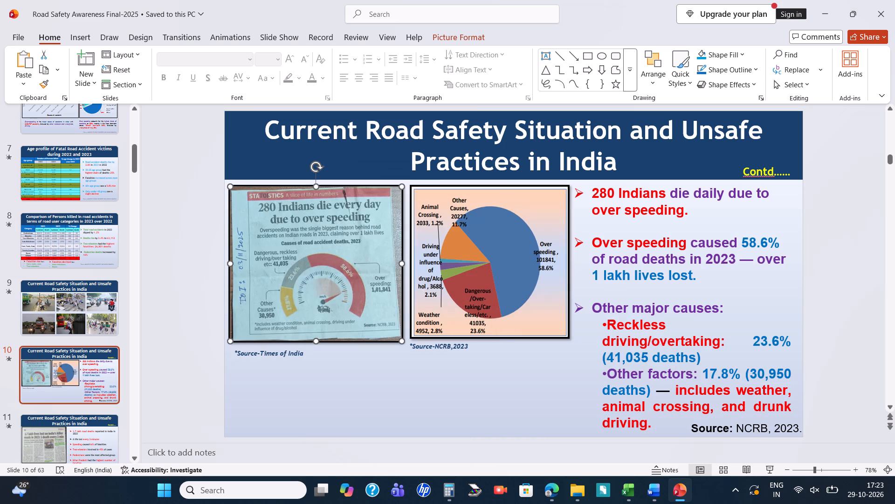
left_click(403, 262)
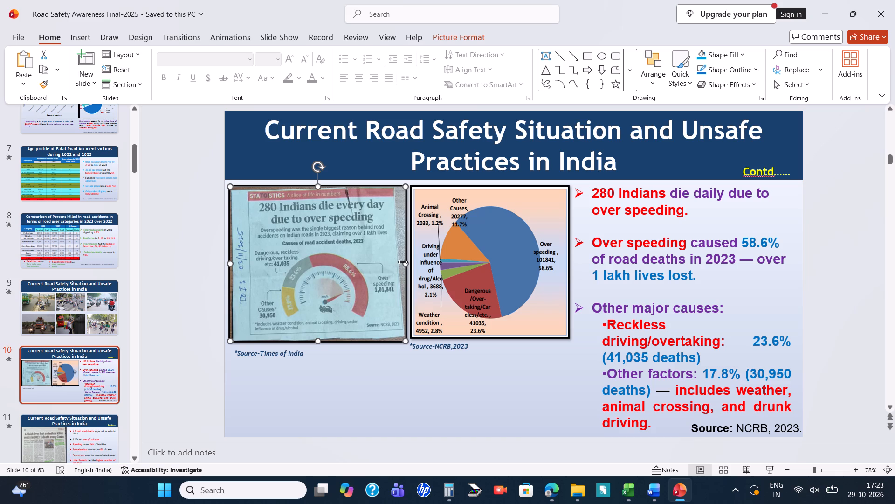
Level the two source captions under the slide 10 pictures, lowering "*Source-NCRB,2023" to line up with "*Source-Times of India".
left_click(292, 358)
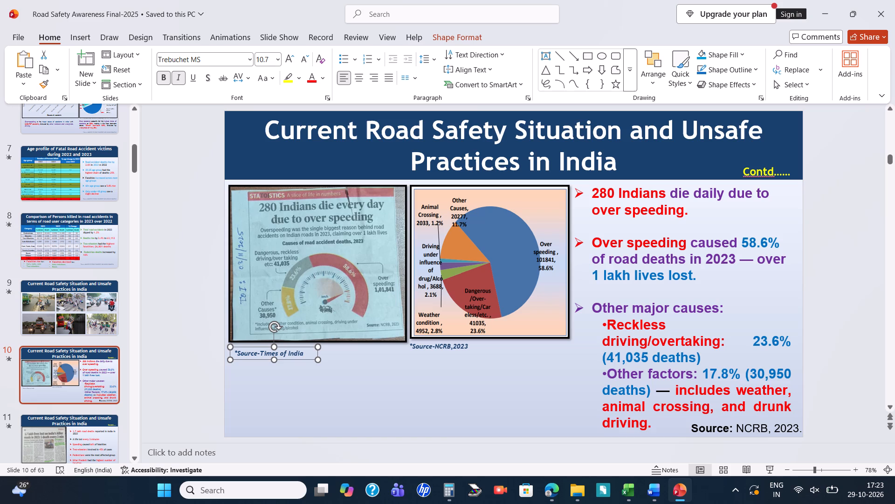
left_click(297, 349)
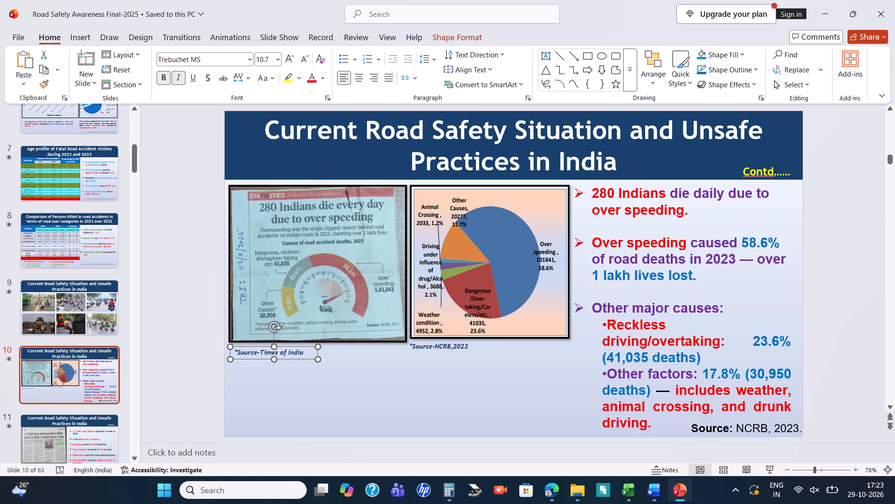
left_click(466, 348)
left_click_drag(465, 339, 465, 344)
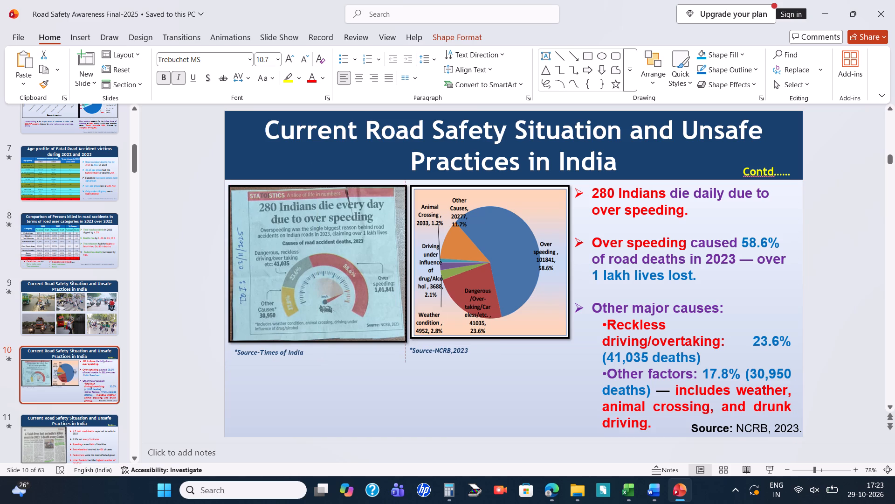
left_click_drag(465, 344, 464, 345)
Extend the pie chart picture's bottom edge slightly downward to match the bottom of the newspaper clipping.
left_click(438, 322)
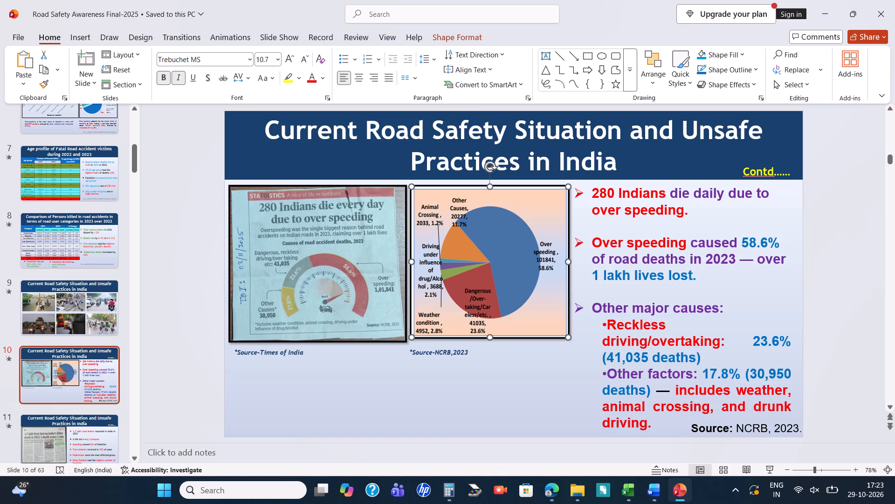
left_click(491, 339)
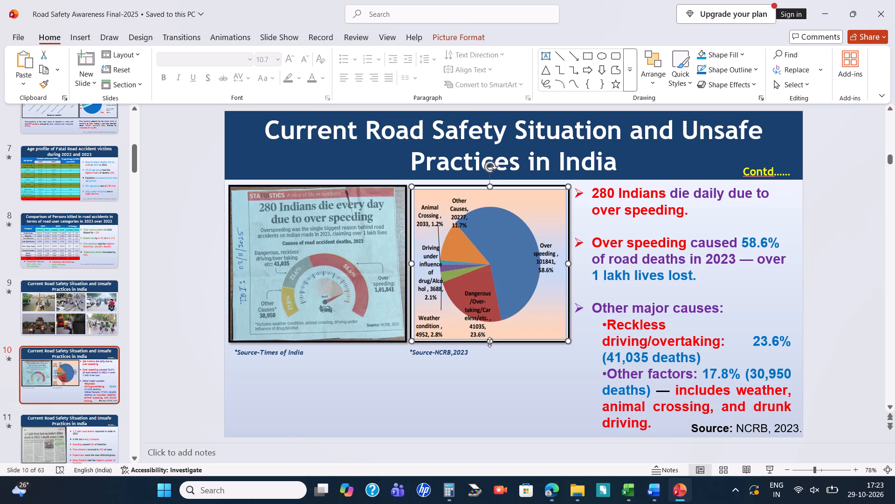
left_click(521, 374)
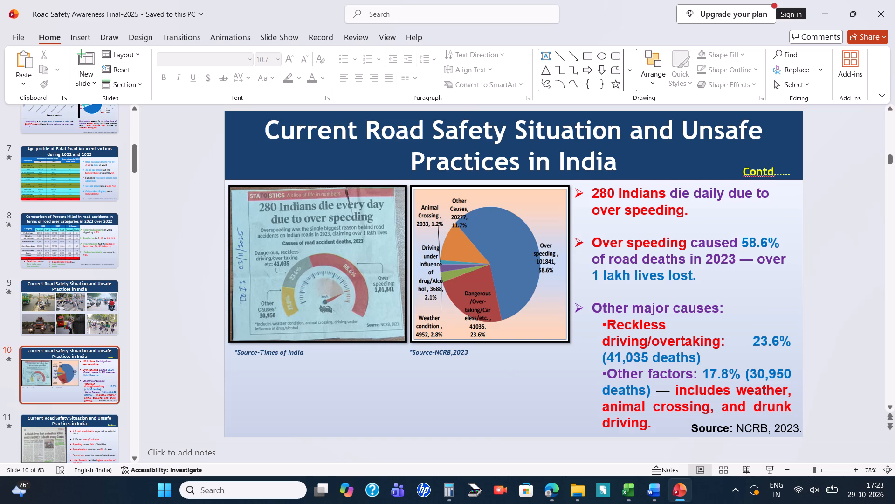
On slide 11, apply the simple thin black frame picture style to the newspaper clipping.
scroll(572, 252, "down", 4)
scroll(435, 260, "up", 1)
left_click(392, 270)
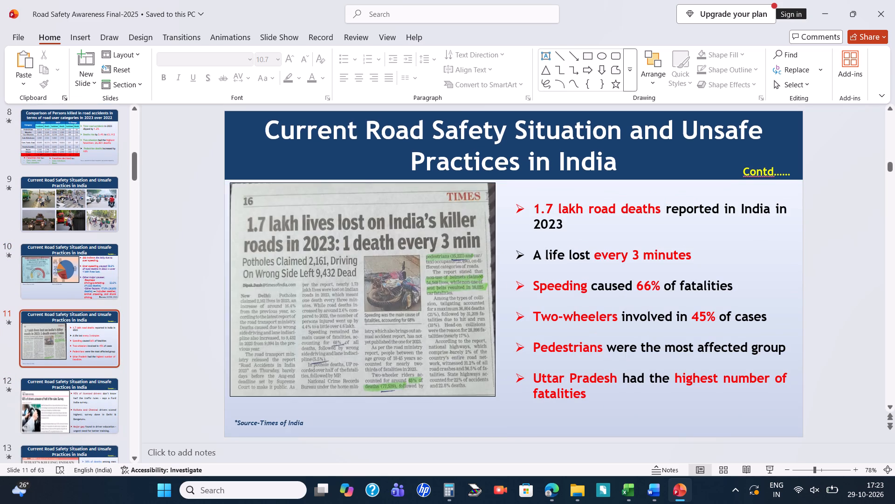
right_click(300, 222)
left_click(321, 182)
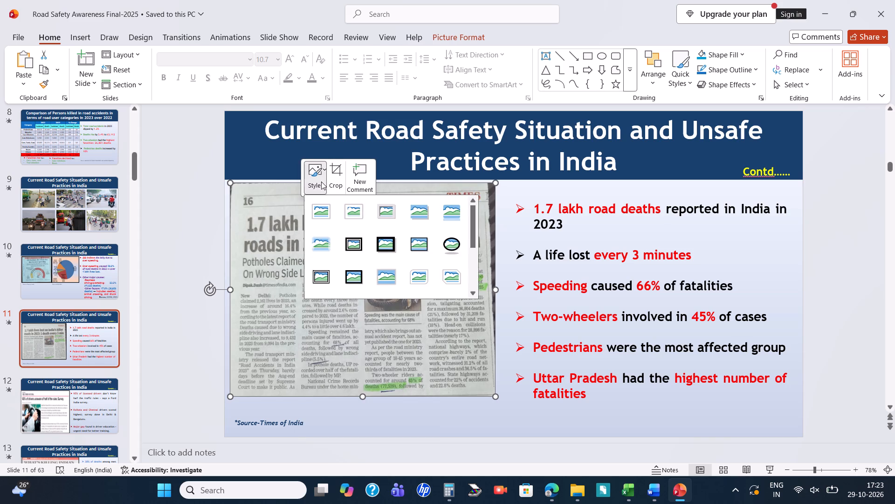
left_click(432, 251)
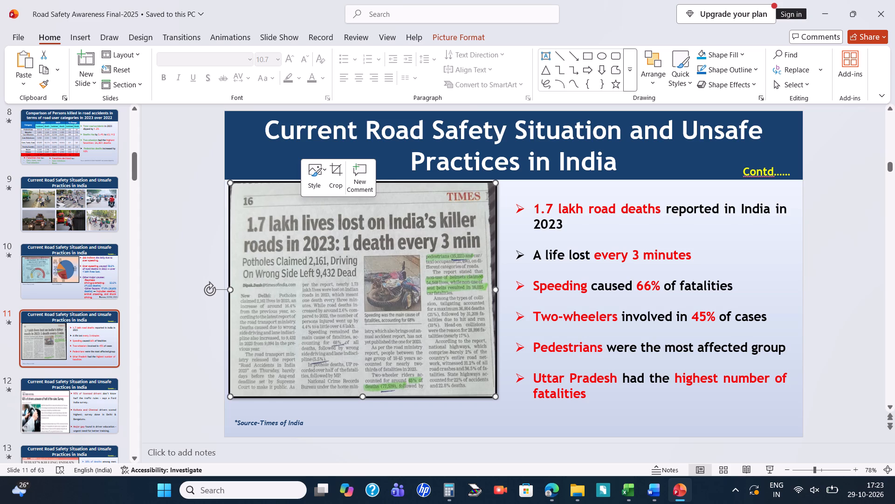
left_click(381, 263)
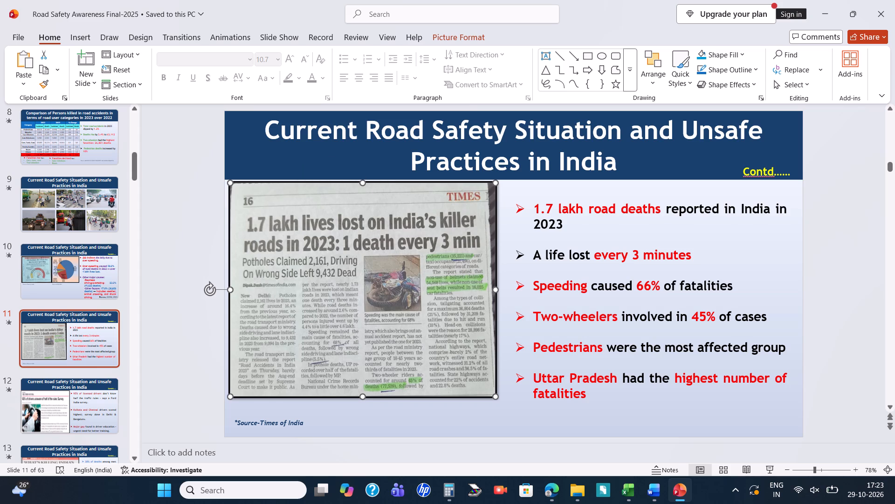
Resize the slide 11 clipping by lowering its top edge, moving its left edge slightly inward and extending its bottom edge slightly.
left_click_drag(361, 182, 360, 190)
left_click(325, 269)
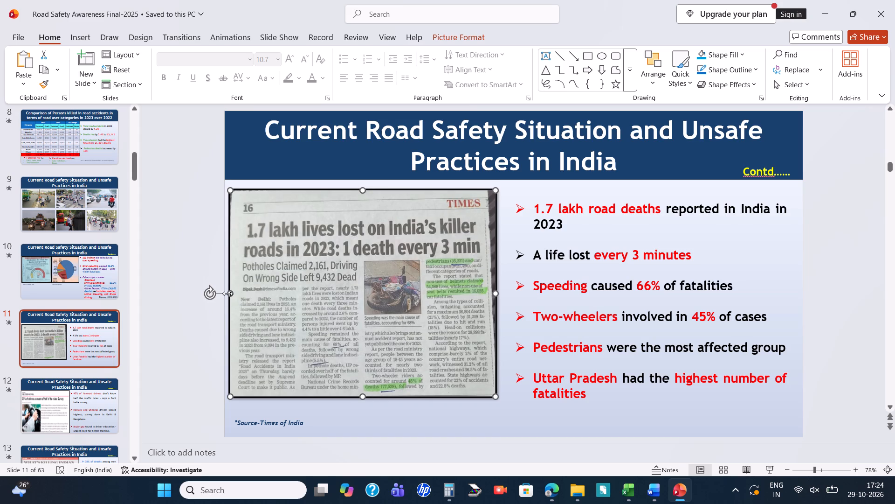
left_click(233, 293)
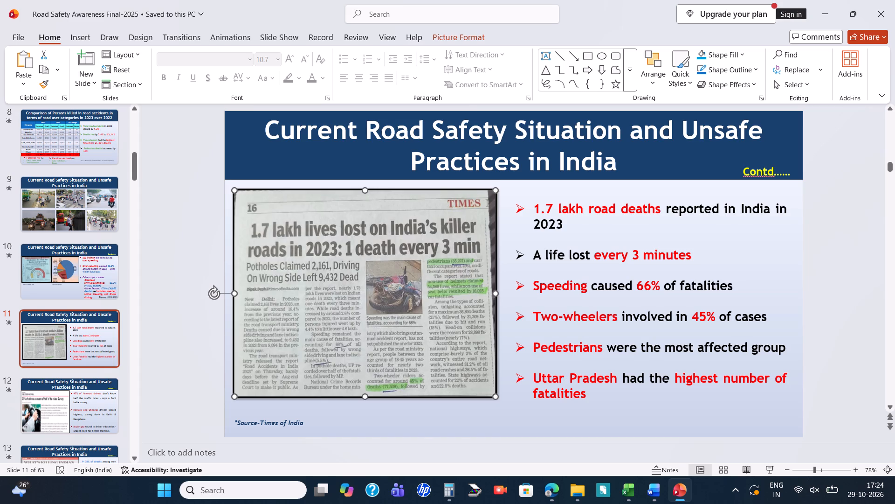
left_click_drag(366, 394, 365, 394)
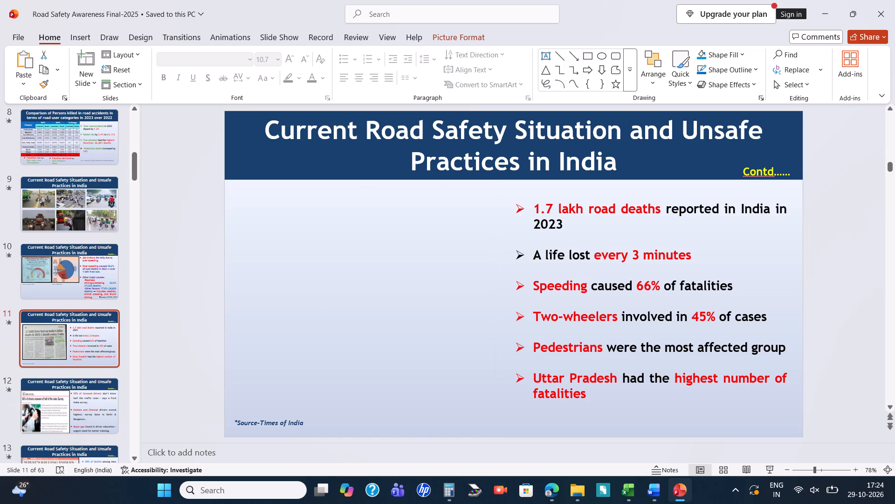
left_click_drag(365, 394, 357, 399)
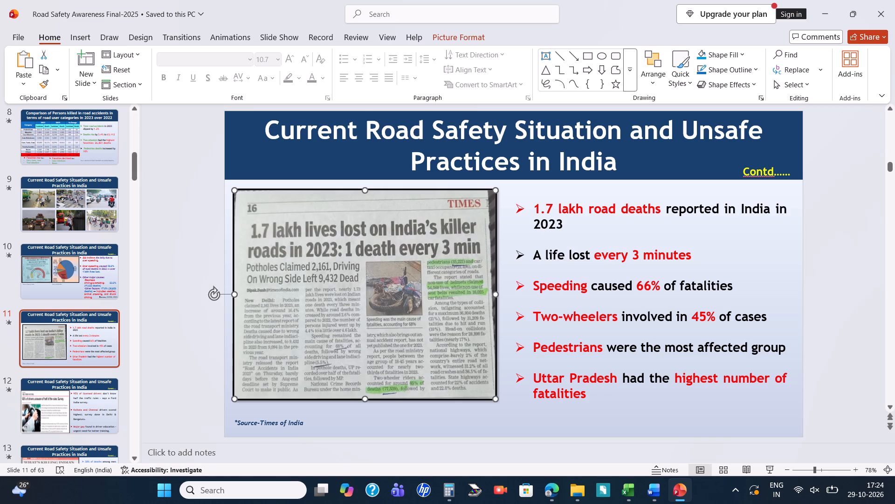
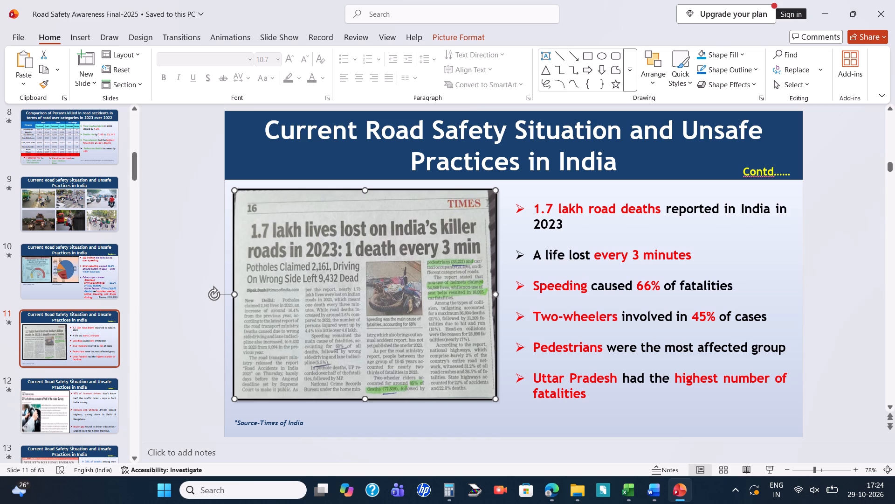
Shrink the slide 11 newspaper clipping slightly from its upper-right corner, leaving more space before the bullet text.
left_click_drag(495, 190, 491, 190)
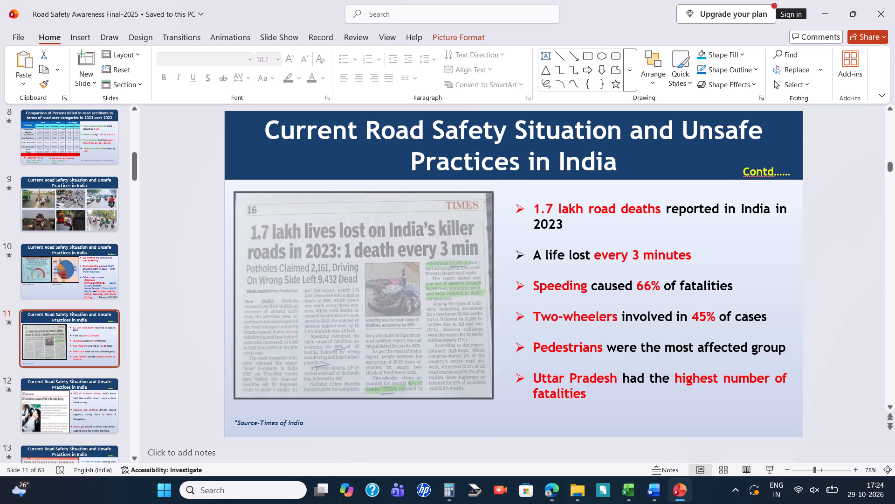
left_click_drag(491, 190, 485, 194)
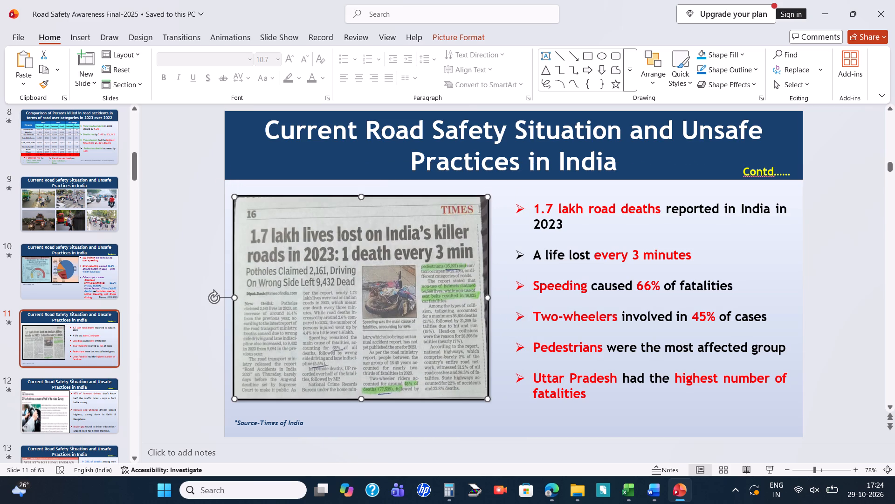
left_click_drag(489, 195, 484, 196)
Crop a thin strip off the right edge of the newspaper clipping on slide 11.
left_click(455, 262)
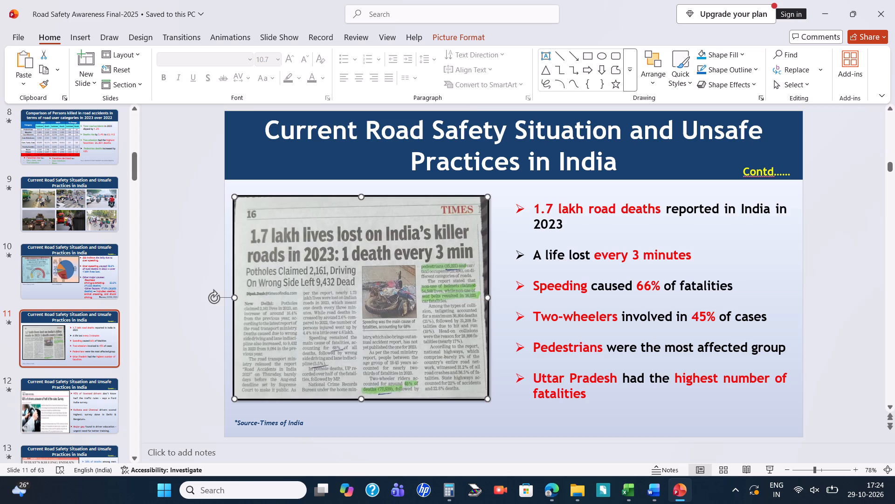
right_click(465, 253)
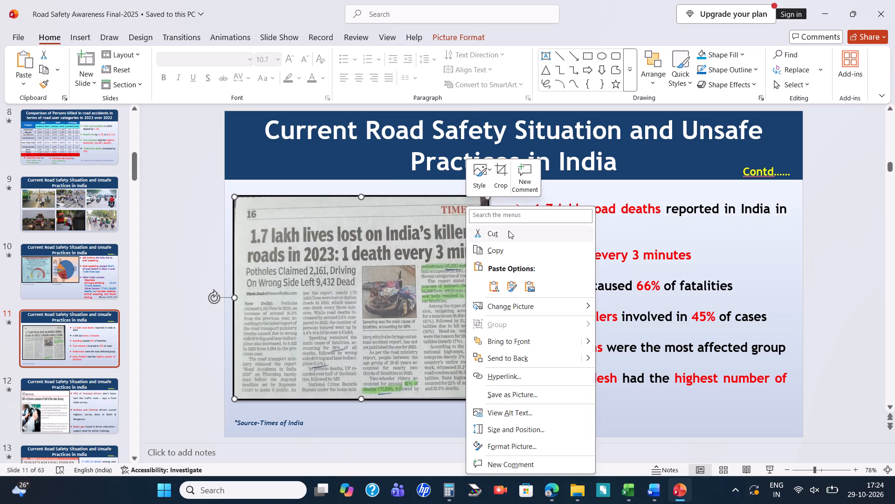
left_click(496, 175)
left_click(484, 298)
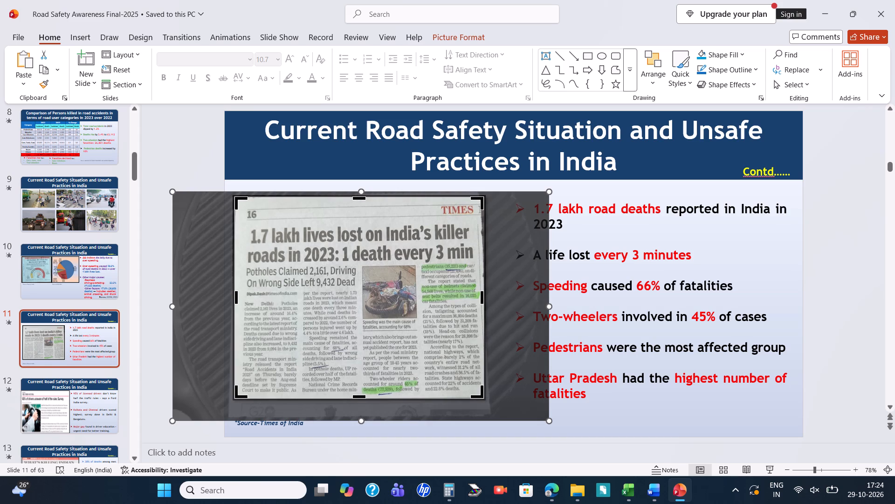
left_click(545, 300)
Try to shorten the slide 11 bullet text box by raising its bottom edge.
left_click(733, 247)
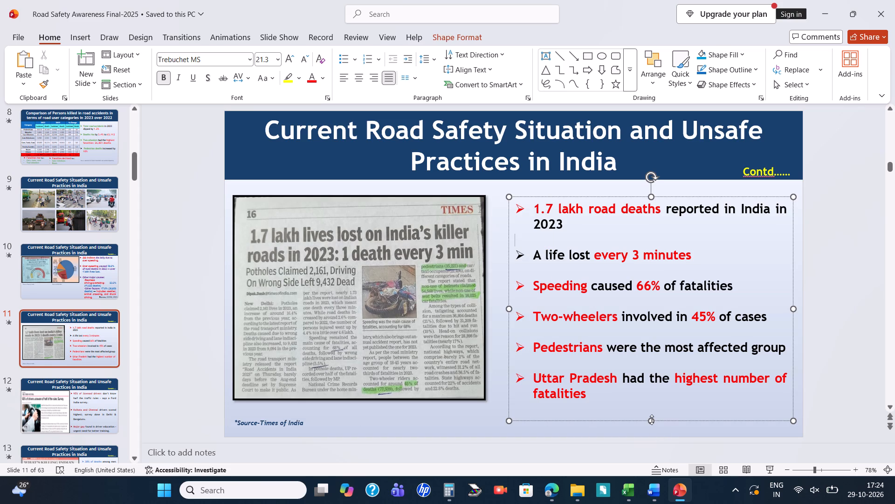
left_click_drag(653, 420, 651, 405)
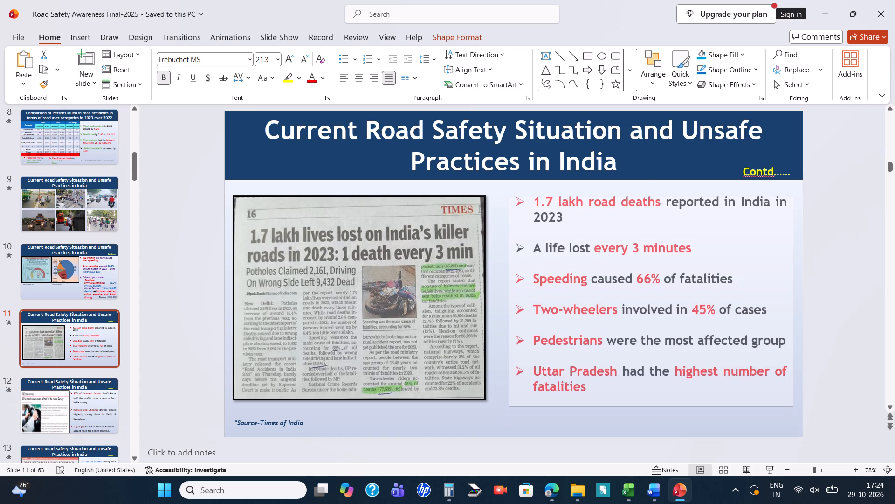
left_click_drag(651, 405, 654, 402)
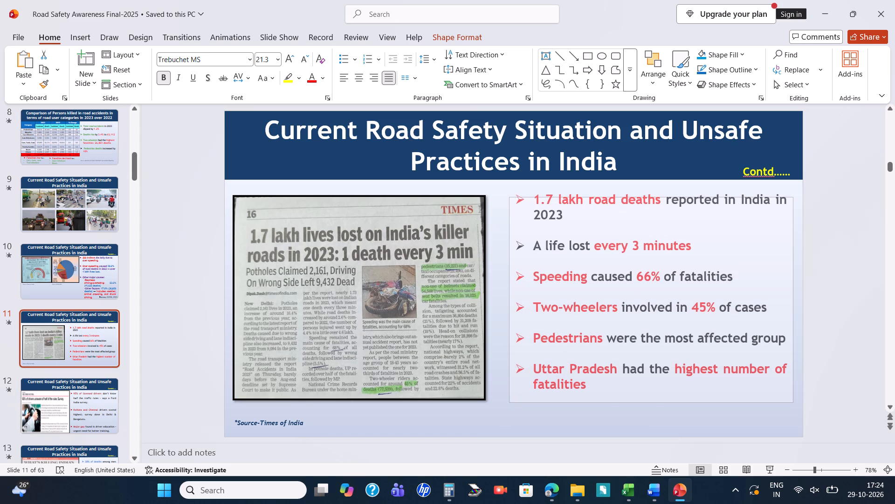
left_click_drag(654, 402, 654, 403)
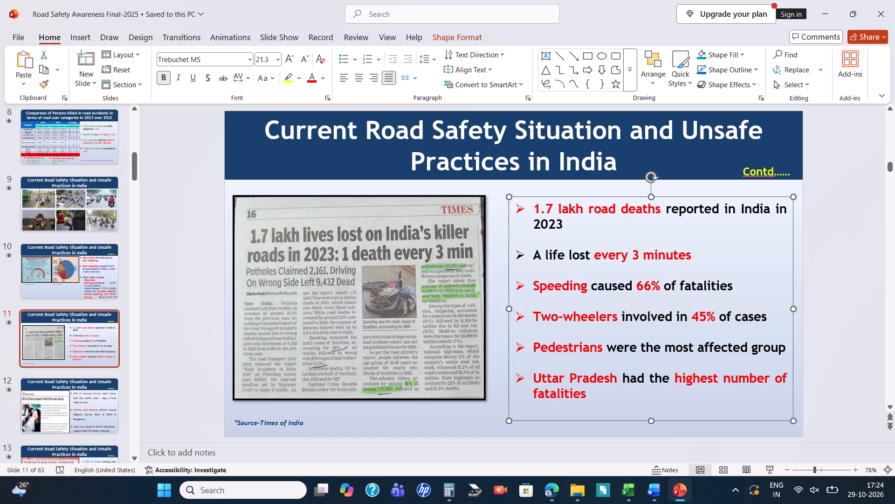
Shift the slide 11 bullet text box slightly up, pull its right edge inward and extend its left edge toward the clipping.
left_click_drag(676, 195, 678, 191)
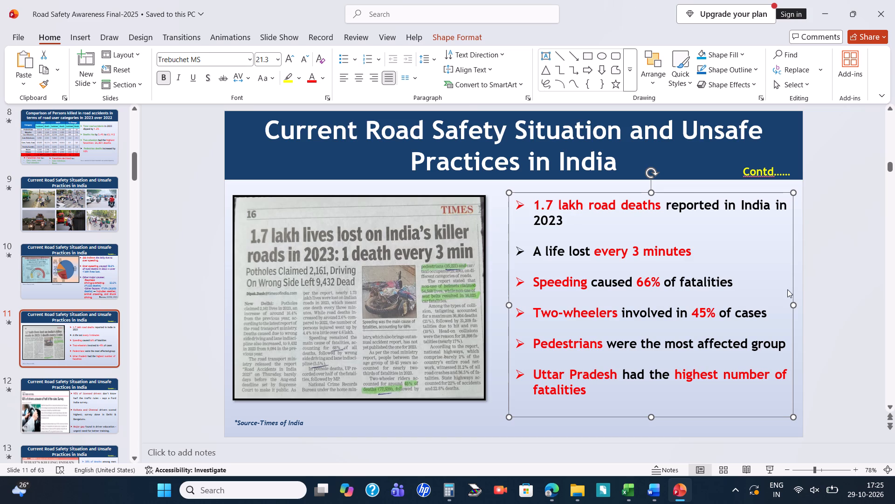
left_click_drag(792, 305, 788, 307)
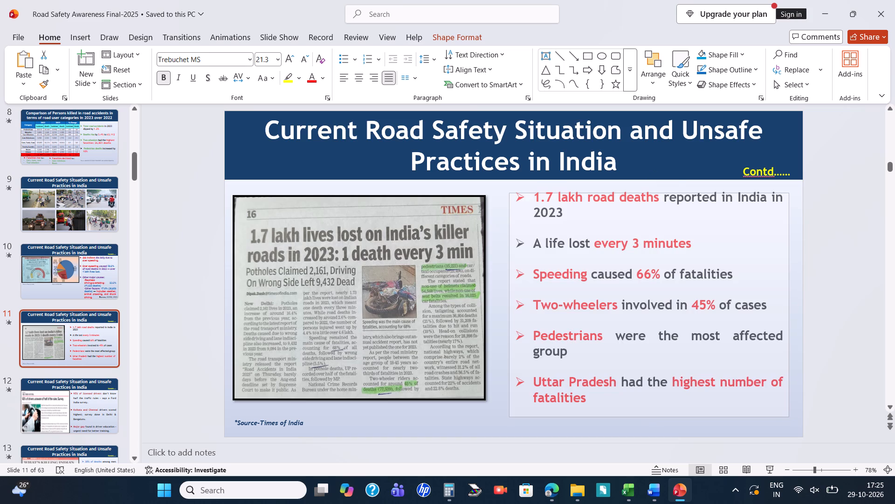
left_click_drag(788, 307, 778, 311)
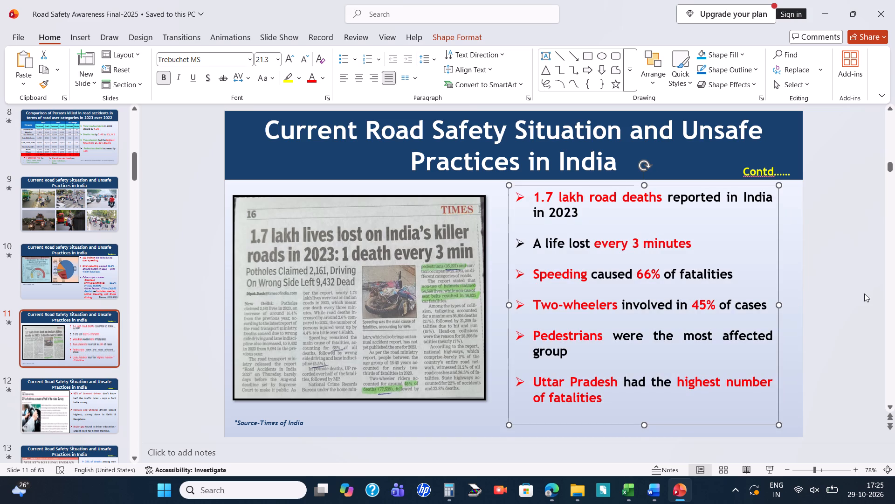
left_click(864, 294)
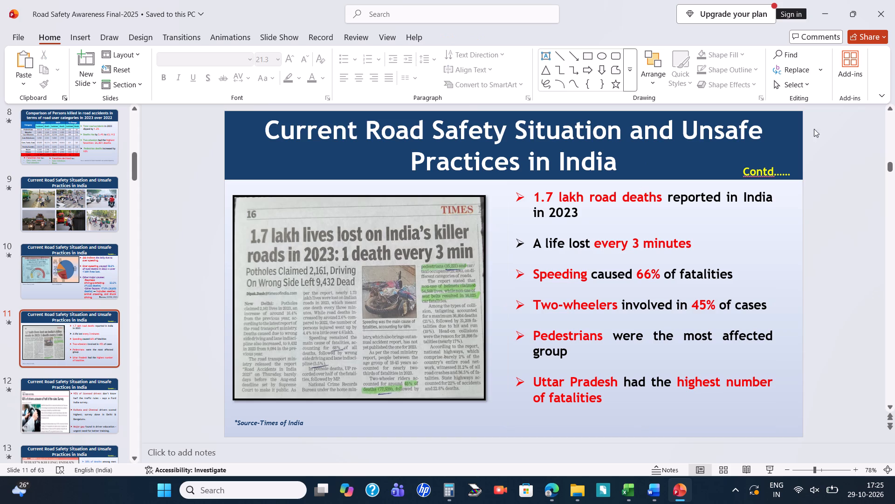
left_click(549, 263)
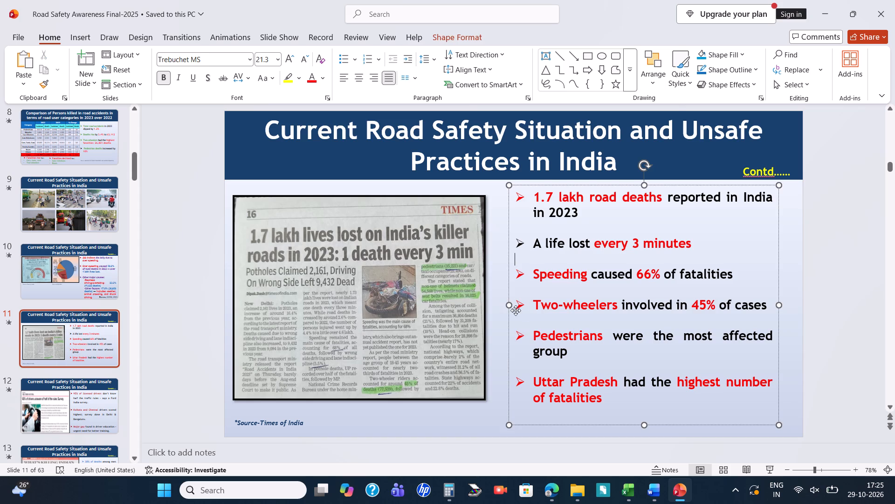
left_click_drag(510, 307, 499, 310)
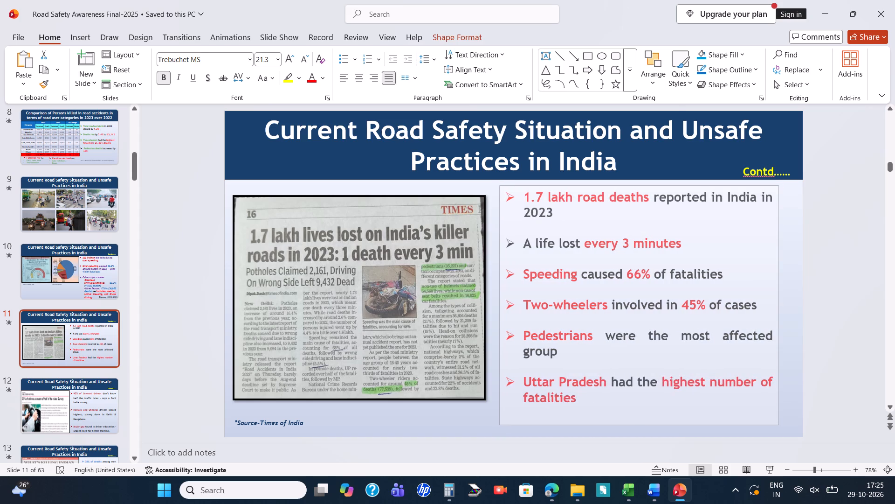
left_click_drag(499, 310, 490, 311)
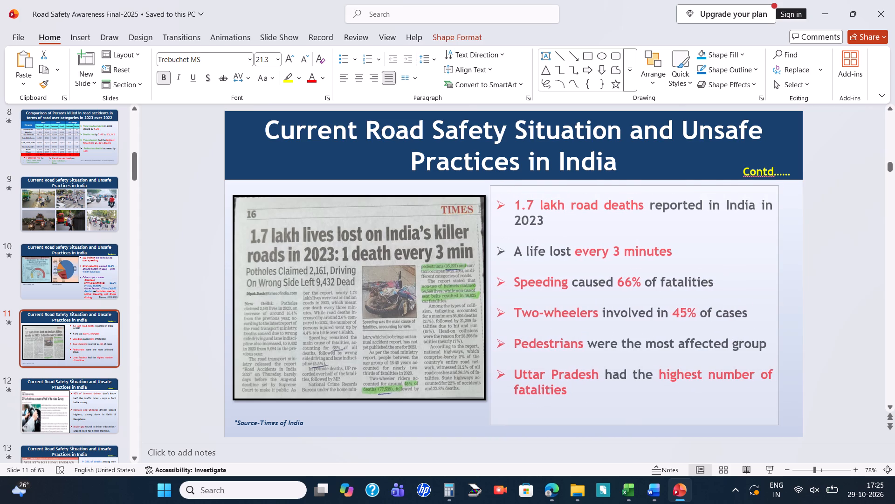
left_click_drag(490, 311, 492, 314)
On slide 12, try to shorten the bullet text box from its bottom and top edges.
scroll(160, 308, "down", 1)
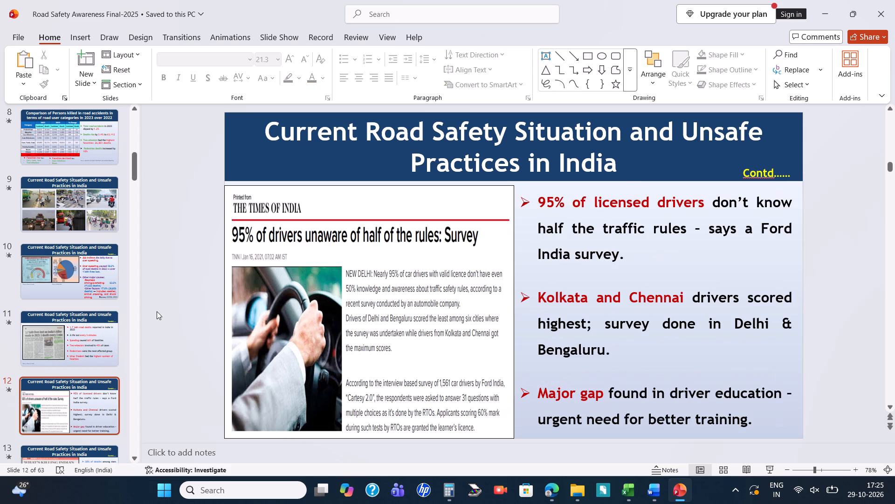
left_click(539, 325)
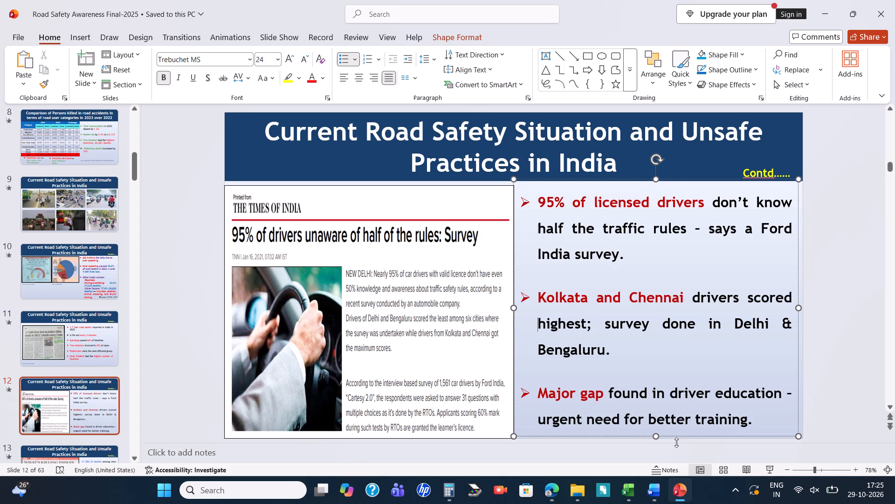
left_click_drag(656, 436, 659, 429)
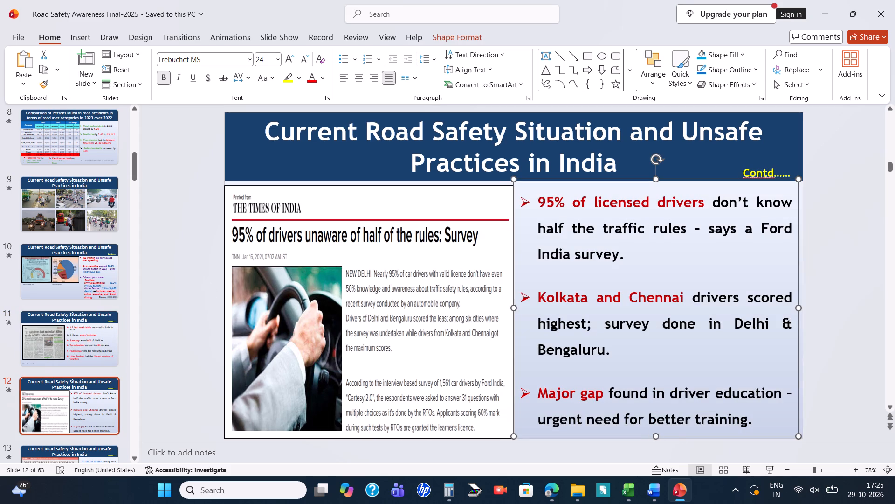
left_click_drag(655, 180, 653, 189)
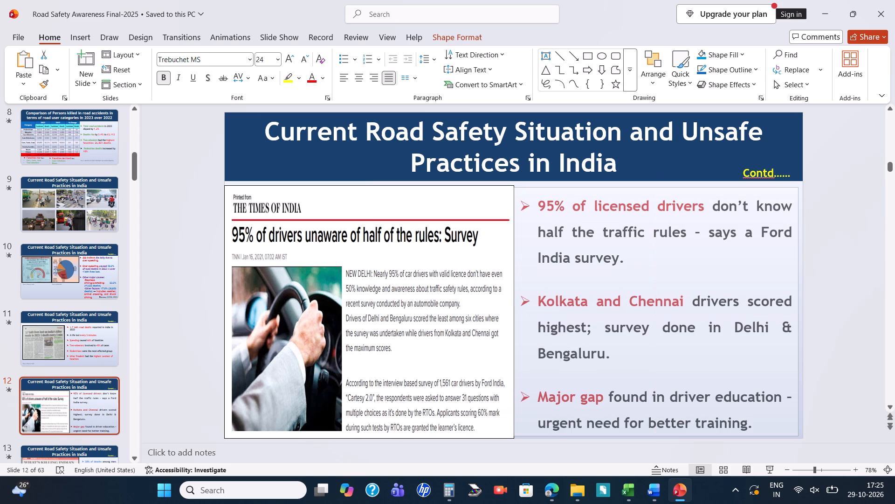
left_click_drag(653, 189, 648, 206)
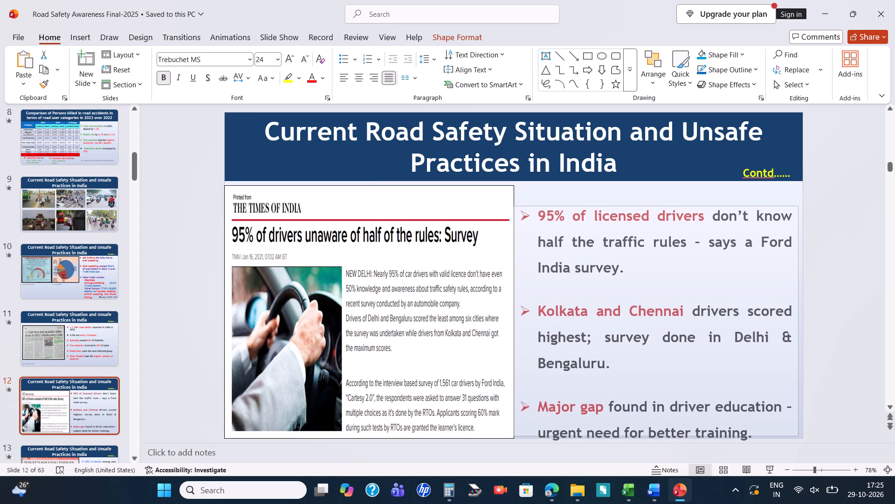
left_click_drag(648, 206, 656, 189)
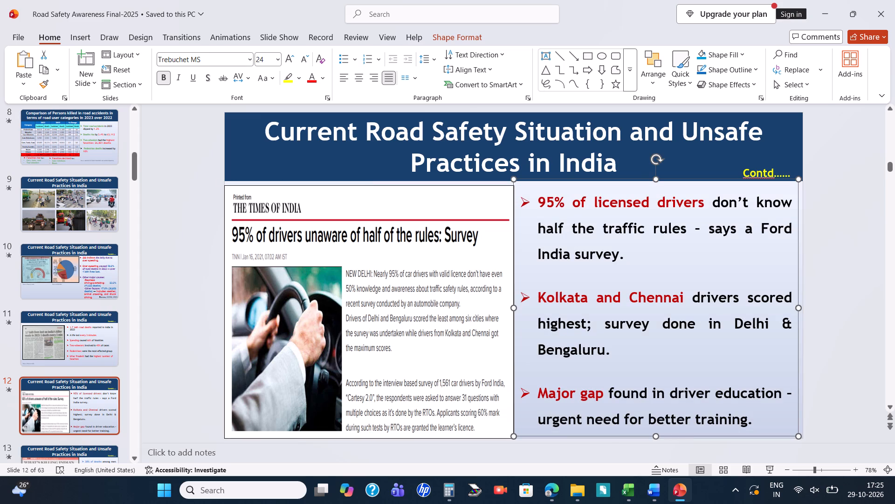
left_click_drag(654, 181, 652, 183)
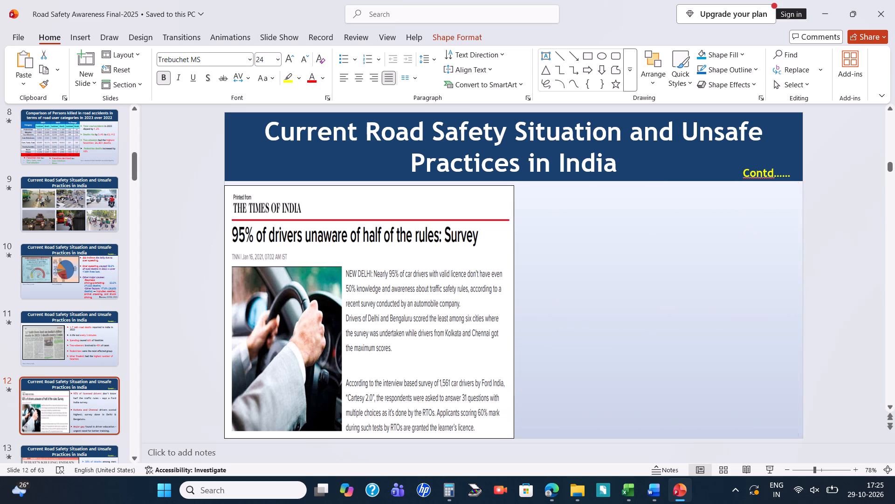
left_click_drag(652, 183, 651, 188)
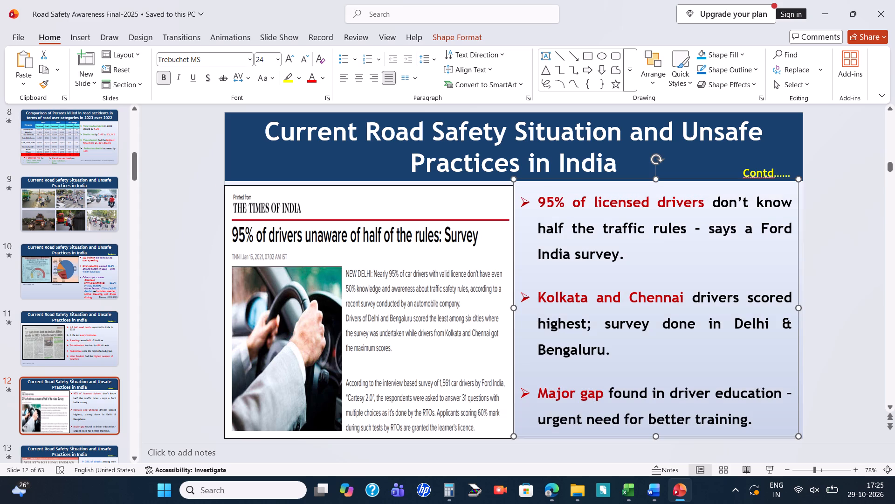
Extend the slide 12 Times of India clipping's top edge slightly up to the title banner.
left_click(418, 214)
left_click(371, 185)
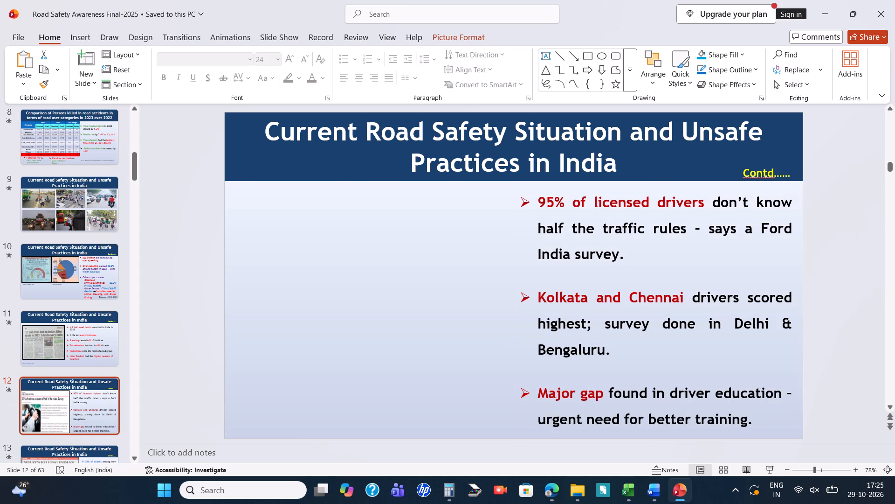
Apply the simple thin black frame picture style to the Times of India clipping on slide 12.
left_click(413, 208)
right_click(413, 208)
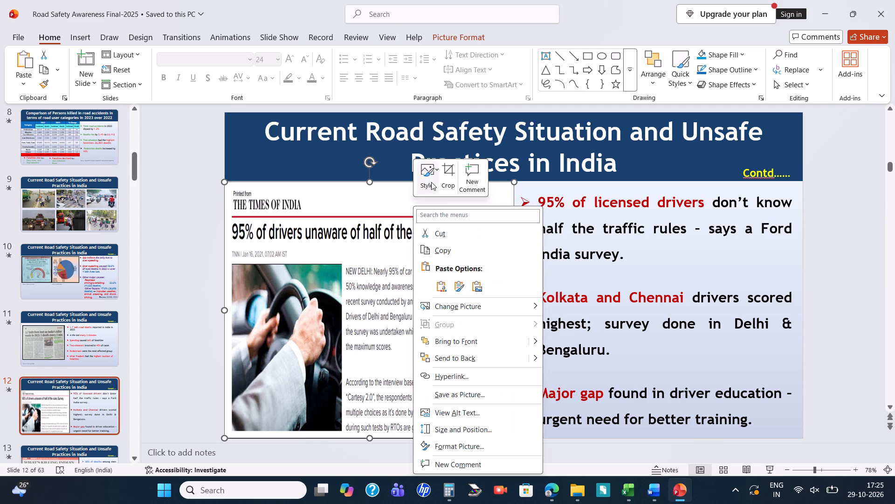
left_click(431, 182)
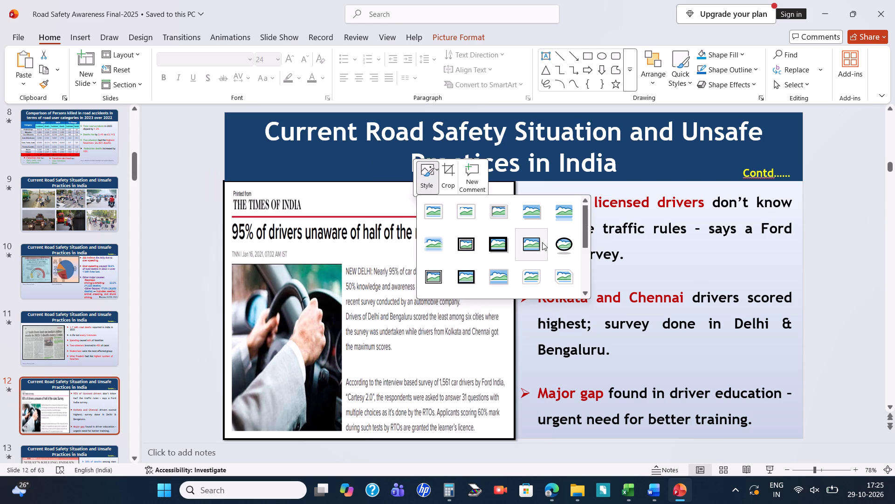
left_click(542, 242)
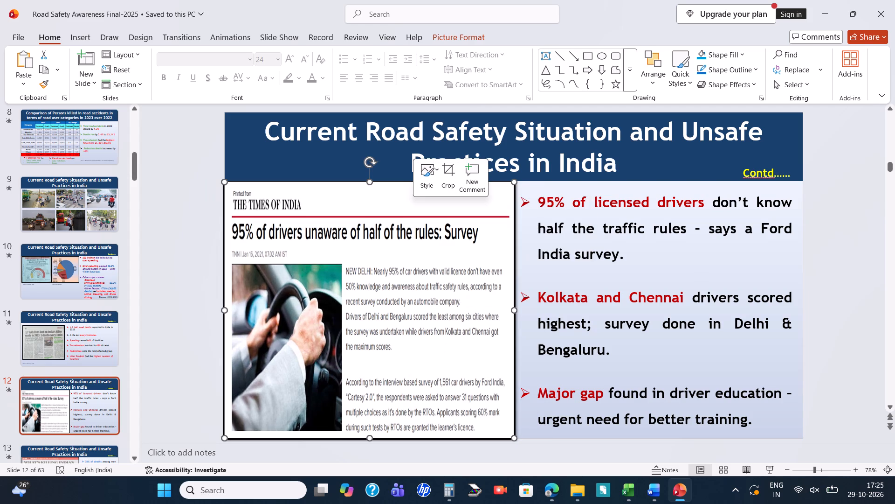
Pull the left edge of the slide 12 Times of India clipping slightly inward from the slide's edge.
left_click_drag(224, 313, 227, 311)
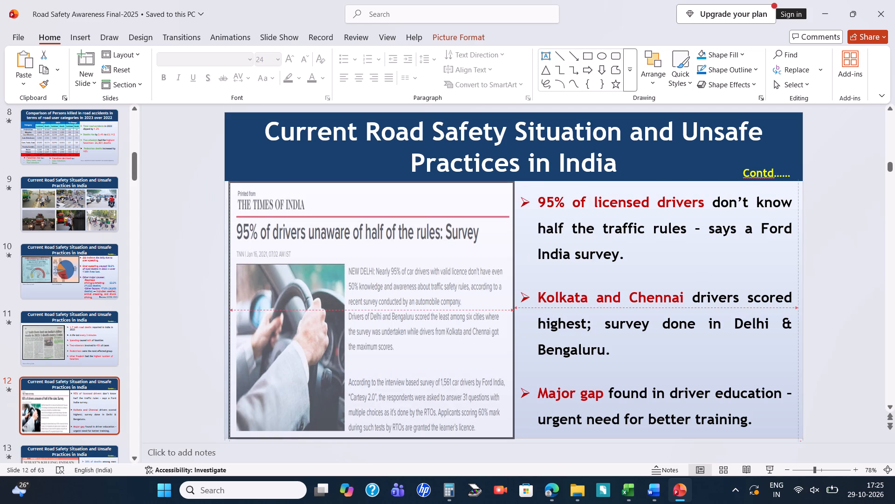
left_click_drag(227, 311, 229, 312)
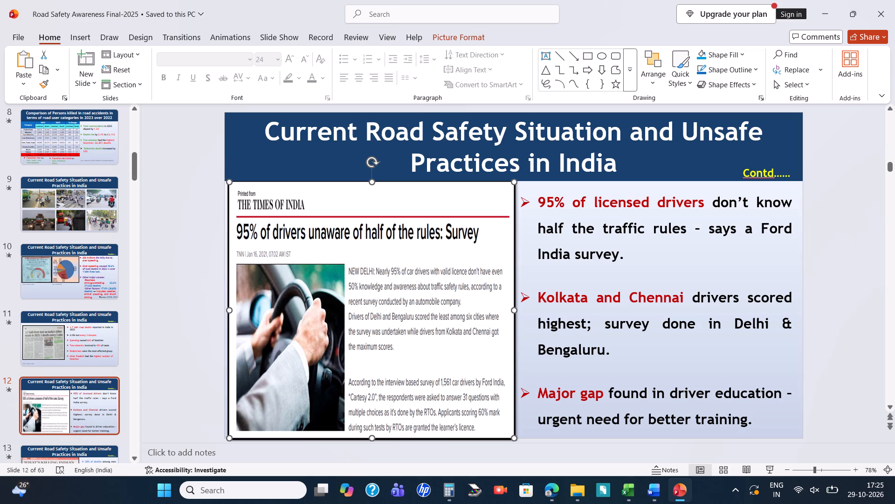
left_click(513, 312)
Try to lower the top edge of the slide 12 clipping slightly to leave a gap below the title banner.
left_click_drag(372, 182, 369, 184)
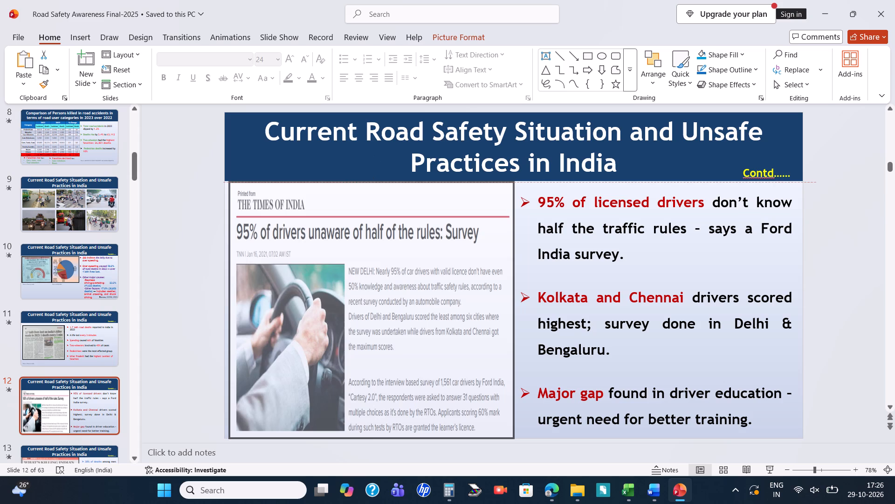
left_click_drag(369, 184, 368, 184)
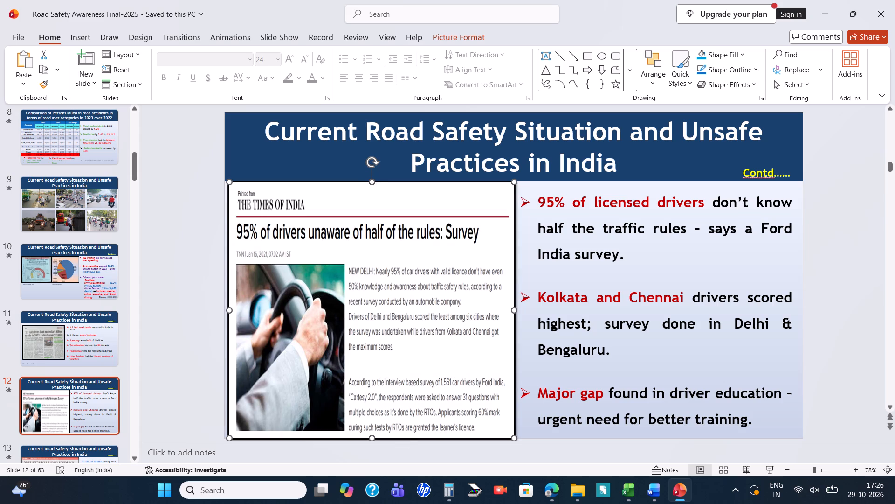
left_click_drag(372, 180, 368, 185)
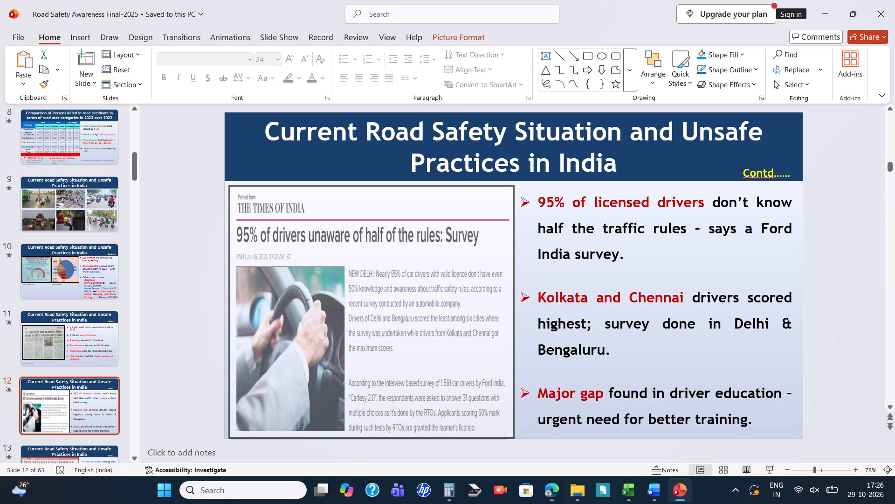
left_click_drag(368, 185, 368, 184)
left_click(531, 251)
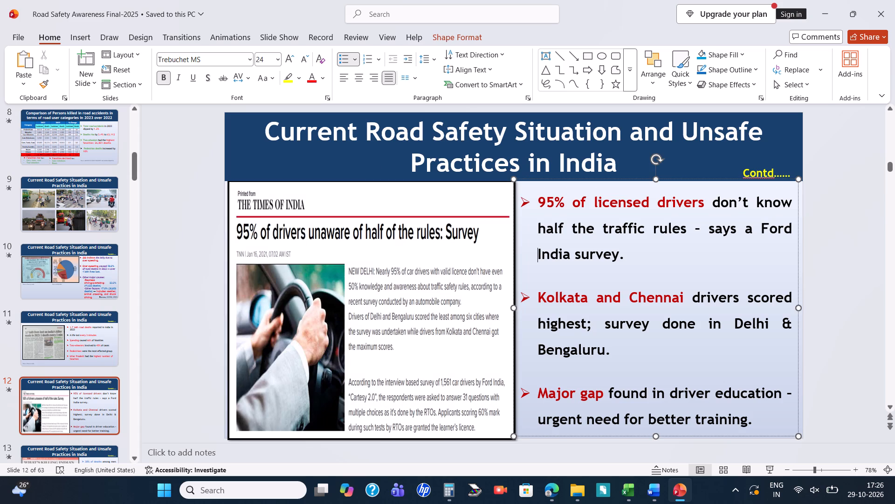
On slide 13, apply the simple thin black frame picture style to the "What's Killing India's Young Men?" picture.
scroll(443, 347, "down", 1)
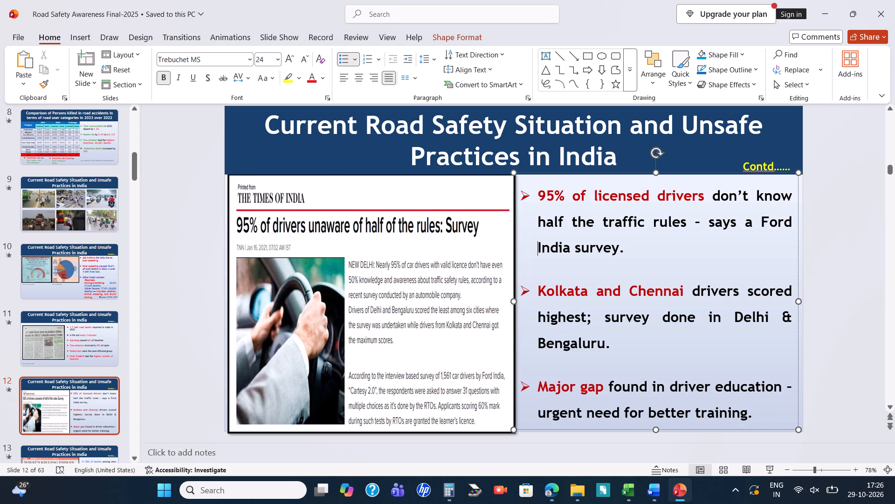
scroll(443, 347, "down", 1)
scroll(443, 347, "up", 1)
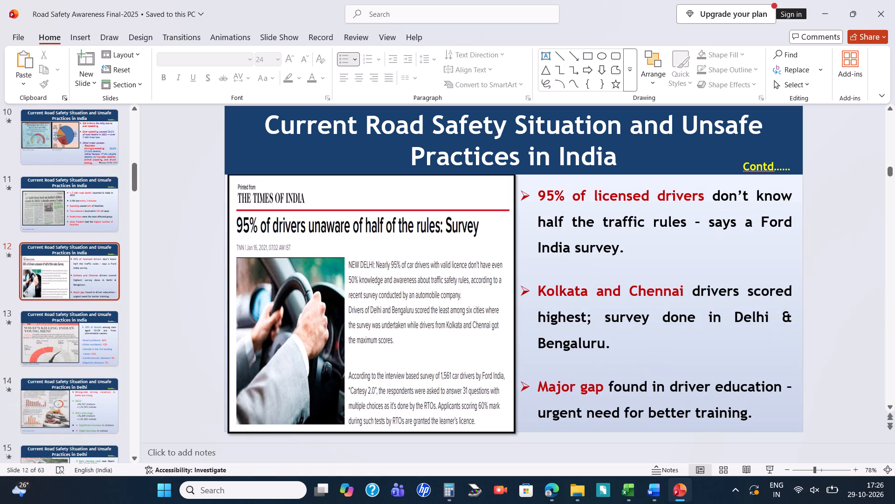
scroll(443, 347, "down", 1)
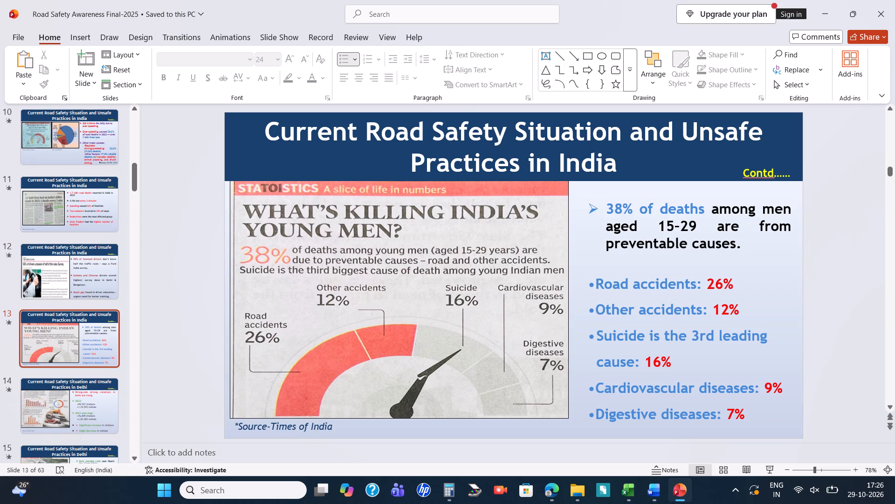
left_click(447, 347)
right_click(447, 347)
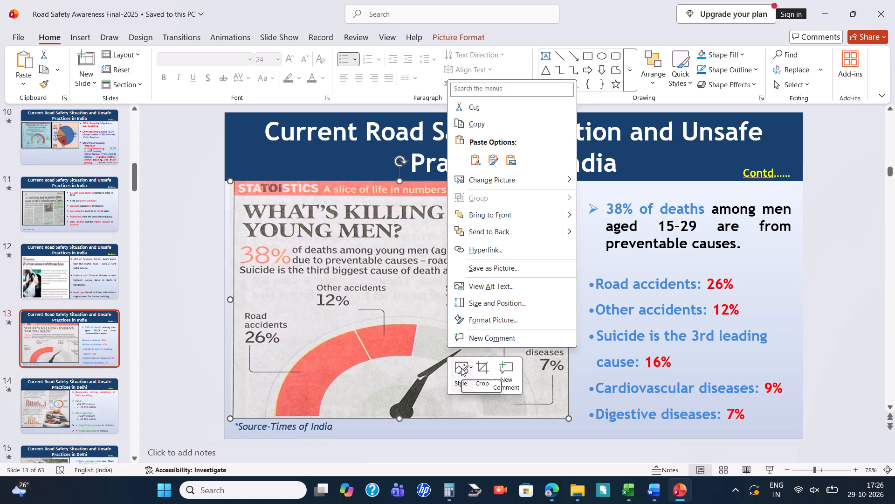
left_click(461, 368)
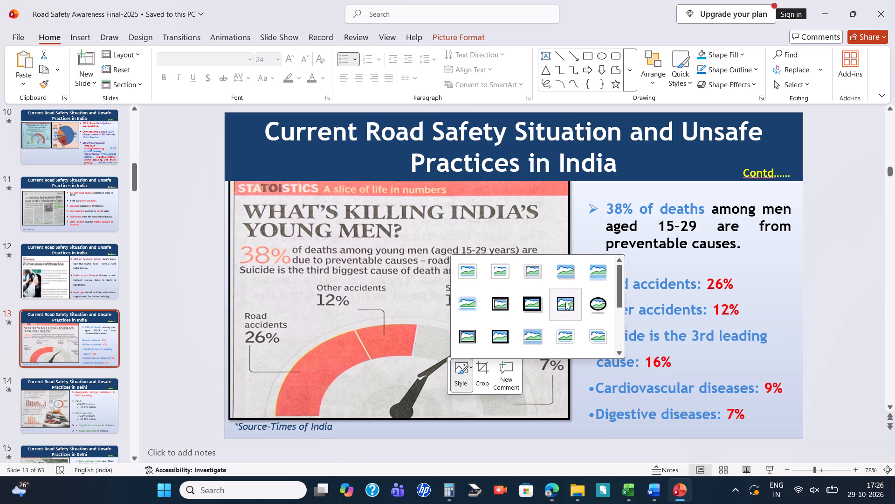
left_click(565, 302)
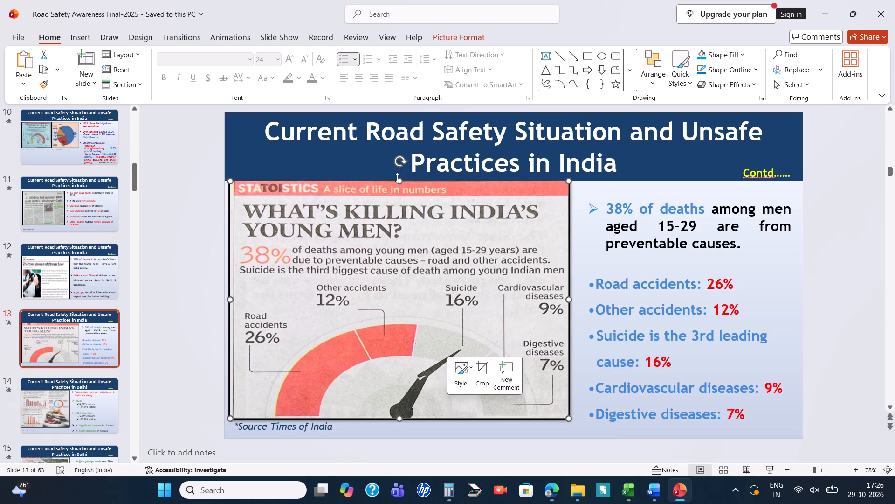
Lower the slide 13 picture's top edge slightly to leave a small gap below the title banner.
left_click_drag(399, 180, 397, 183)
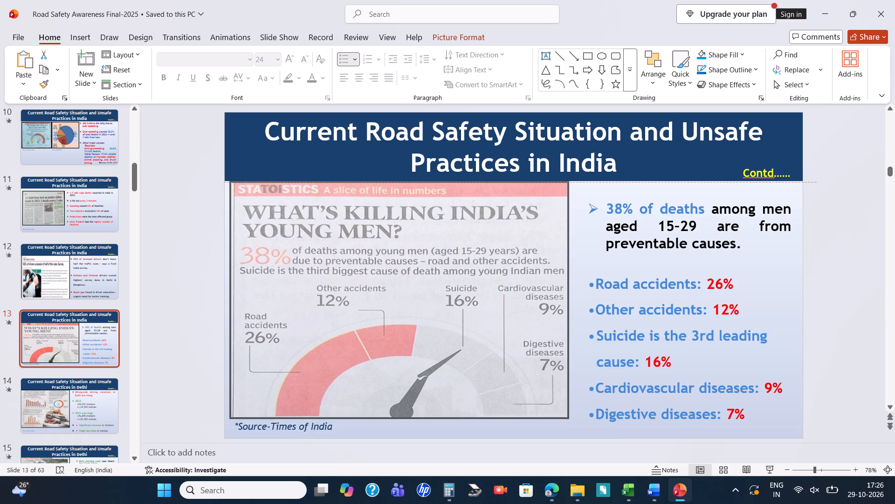
left_click_drag(397, 183, 394, 186)
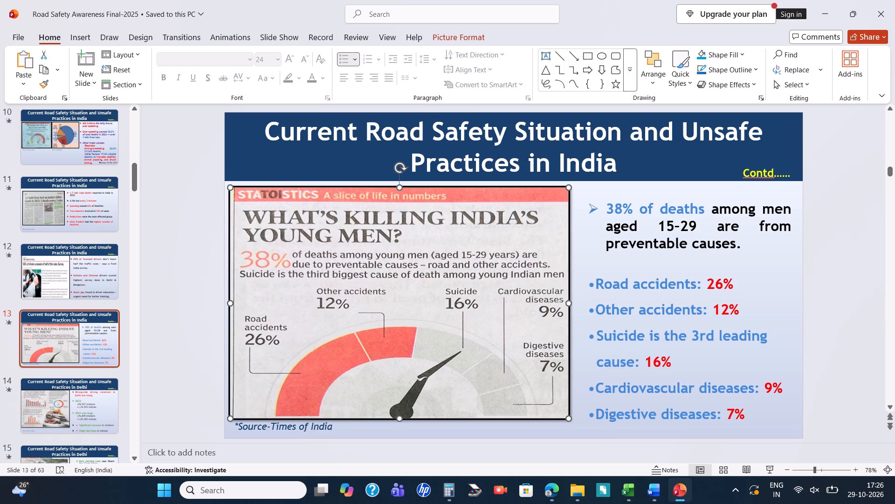
Move the "*Source-Times of India" caption on slide 13 slightly down and left, toward the slide's bottom edge.
left_click(329, 431)
left_click_drag(356, 434, 355, 435)
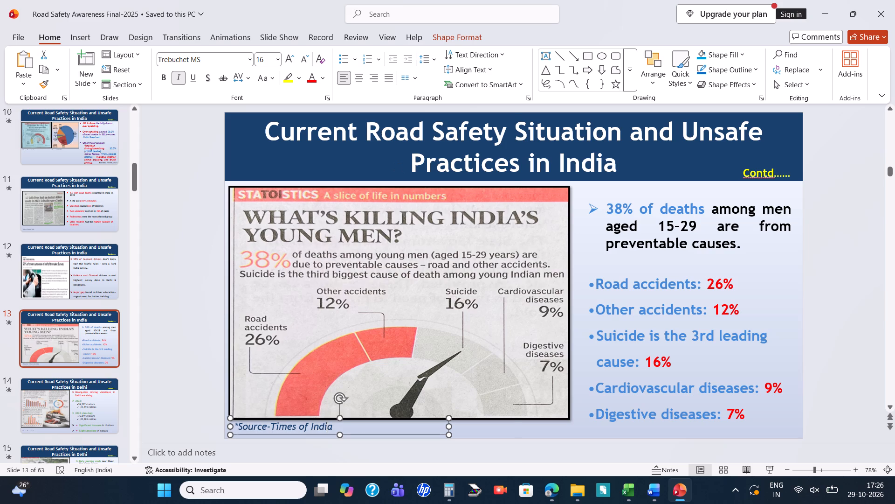
left_click_drag(355, 435, 349, 439)
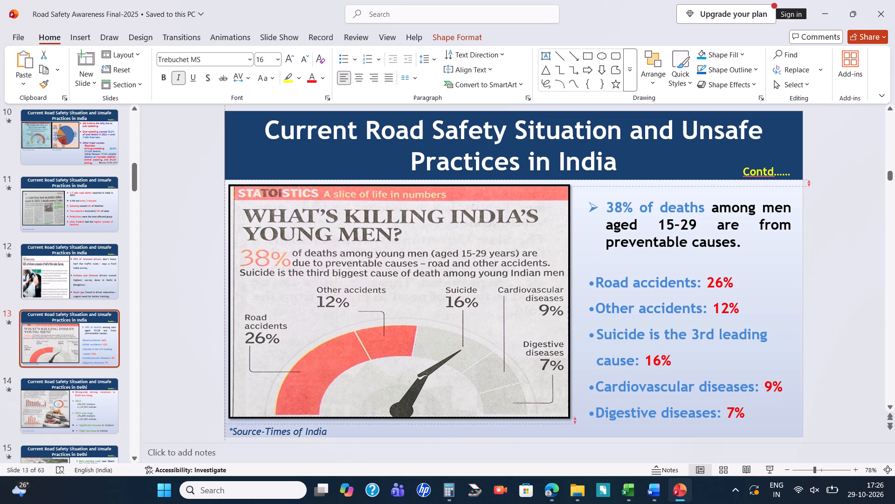
left_click_drag(349, 439, 348, 439)
Extend the bottom edge of the slide 13 picture slightly down toward the source caption.
left_click(386, 357)
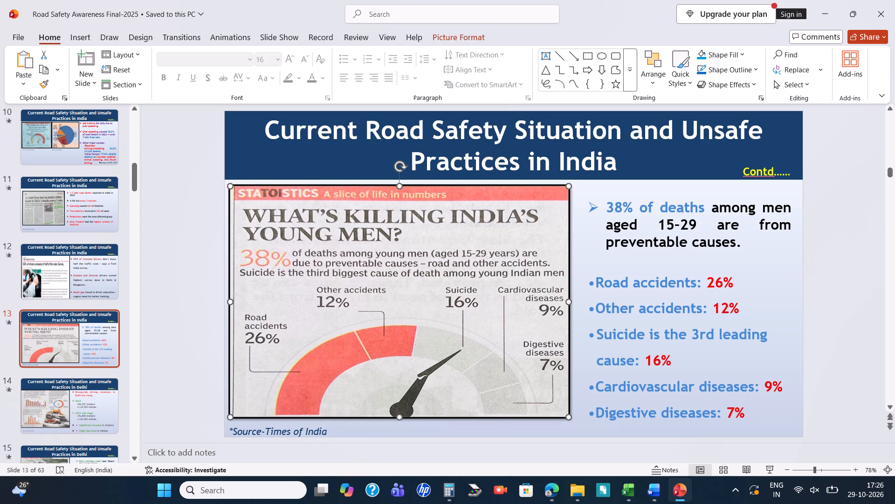
left_click_drag(399, 418, 394, 422)
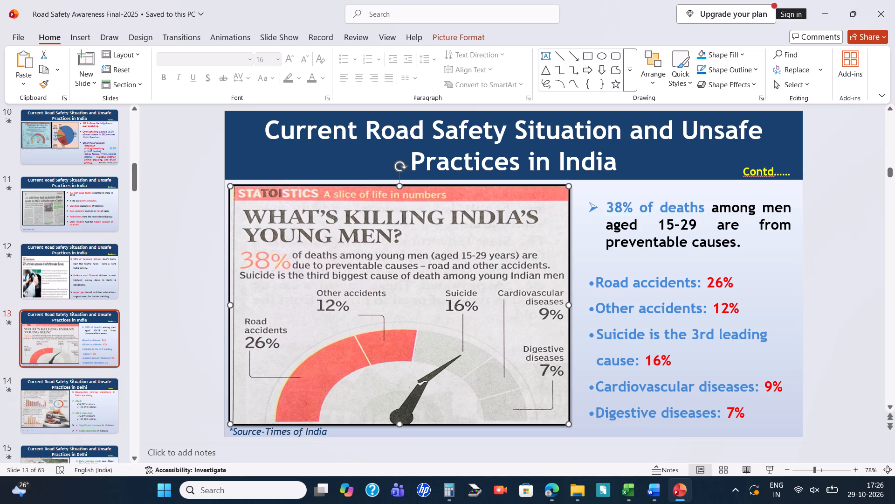
Move the slide 13 bullet text box slightly up and left, close beside the picture and below the title banner.
left_click(614, 324)
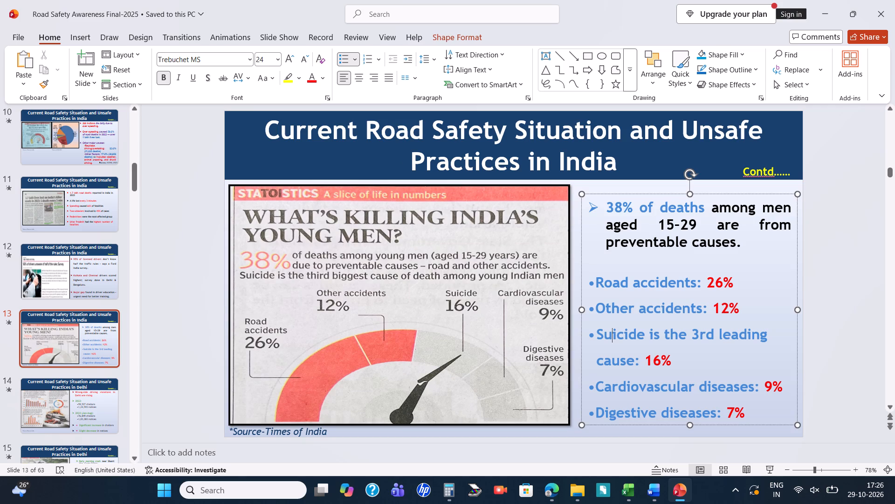
left_click_drag(691, 195, 688, 188)
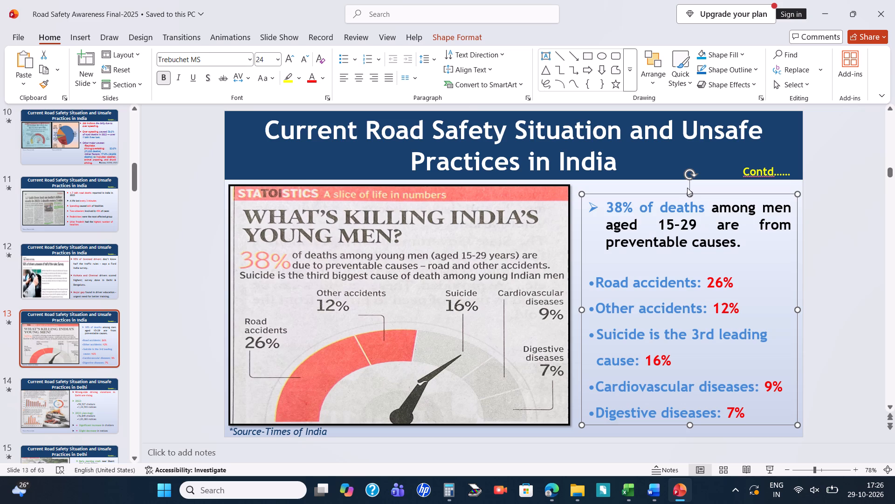
left_click_drag(692, 196, 693, 190)
left_click_drag(707, 192, 706, 186)
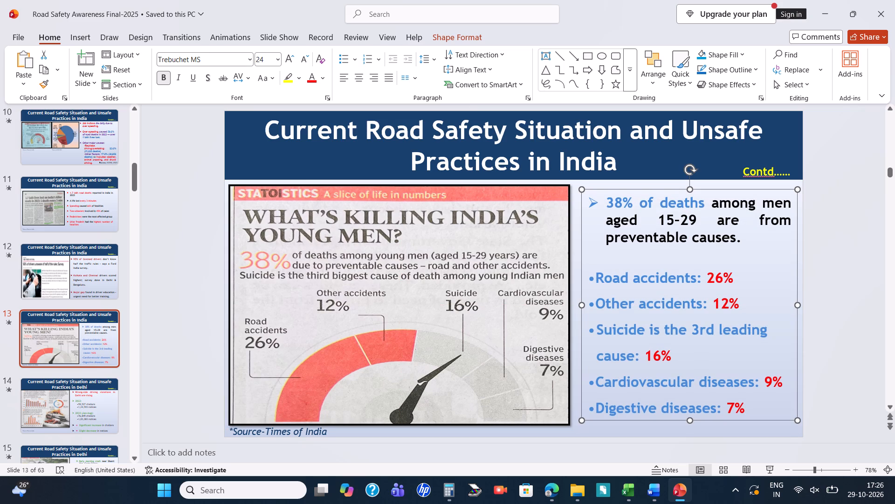
left_click_drag(717, 188, 712, 184)
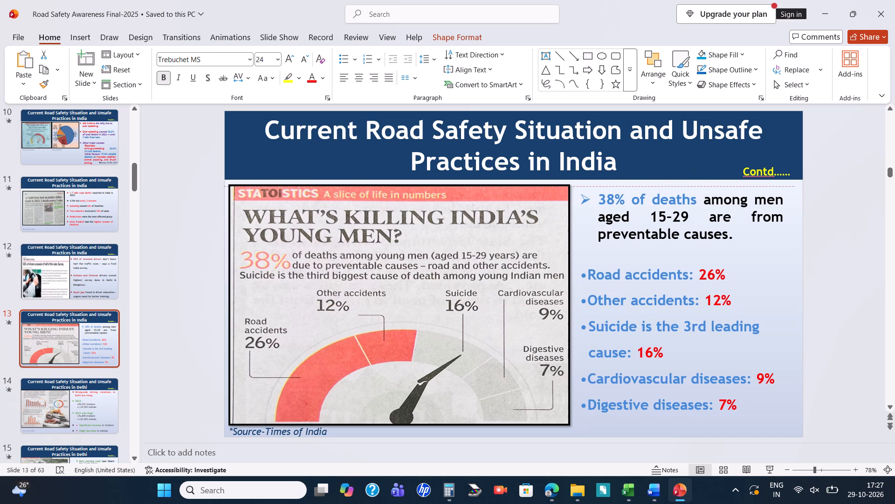
left_click_drag(712, 184, 710, 184)
left_click_drag(710, 184, 709, 185)
Extend the slide 13 bullet text box's right edge toward the slide's edge and nudge the box slightly down from its bottom edge.
left_click_drag(789, 302, 791, 301)
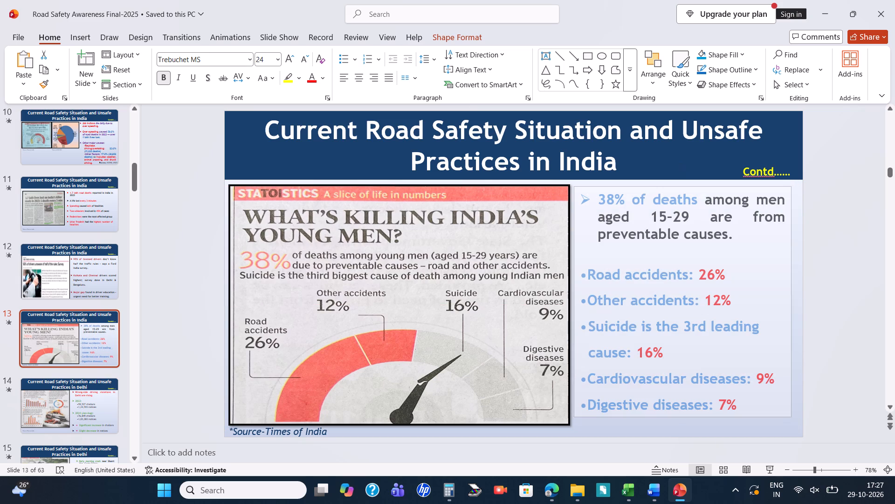
left_click_drag(791, 301, 799, 298)
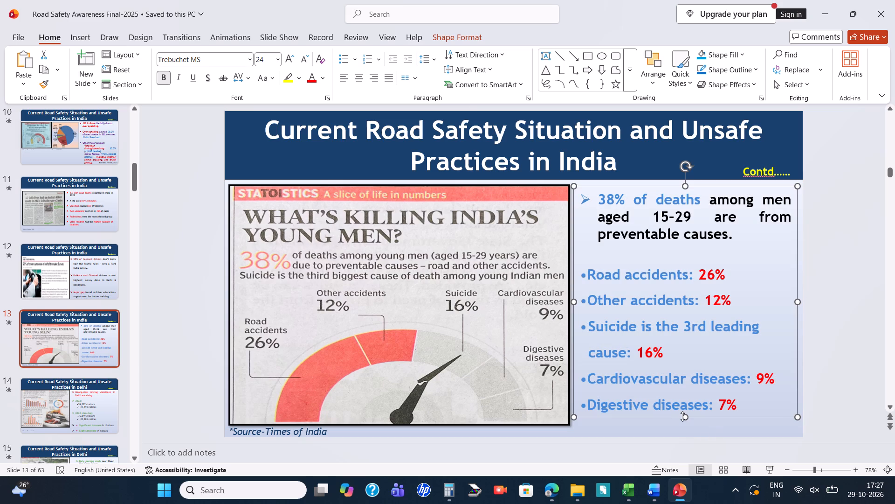
left_click_drag(685, 416, 686, 422)
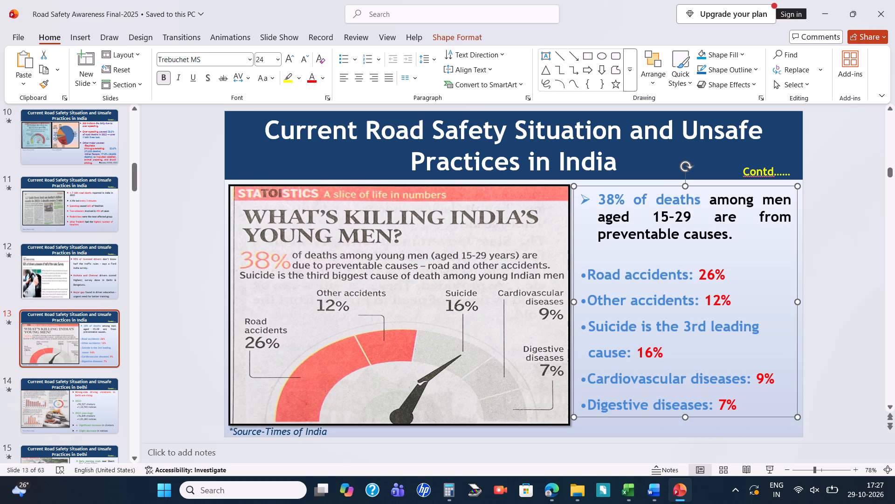
left_click(702, 416)
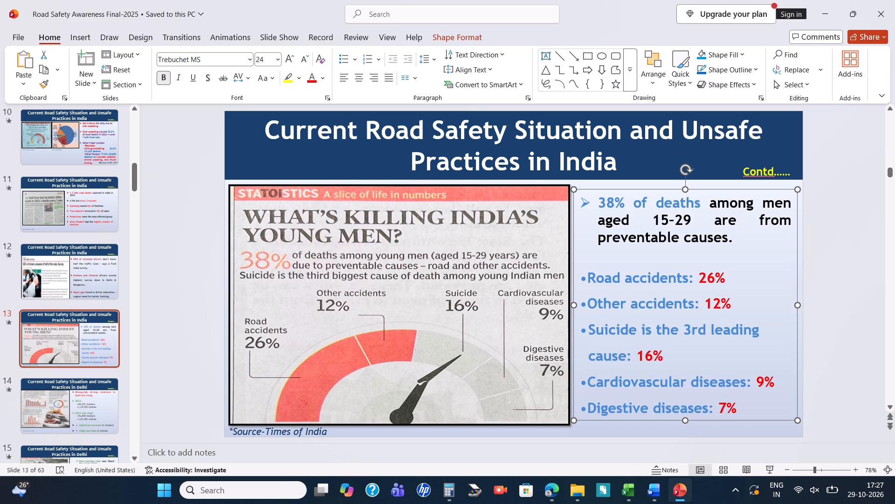
On slide 14, move the road crash statistics picture slightly right and down, away from the slide's edge and title banner.
left_click(79, 399)
left_click(450, 295)
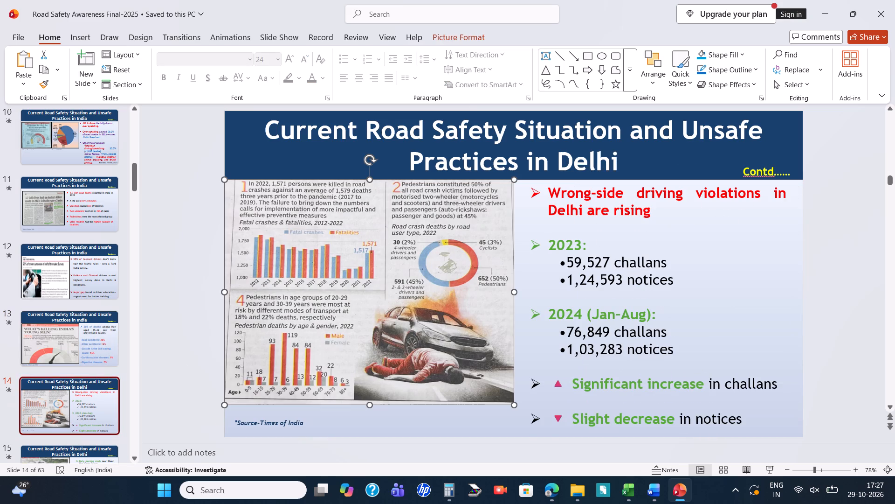
left_click_drag(450, 295, 459, 301)
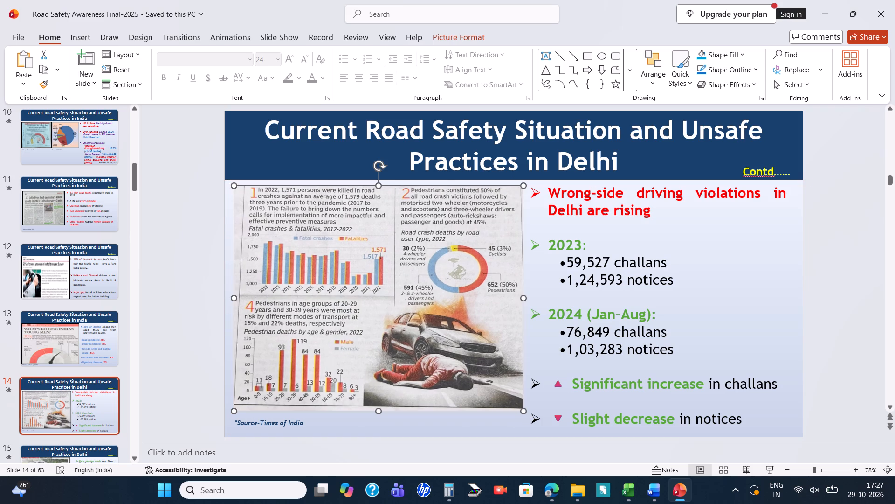
Nudge the slide 14 road crash statistics picture slightly left, away from the bullet text.
left_click(459, 301)
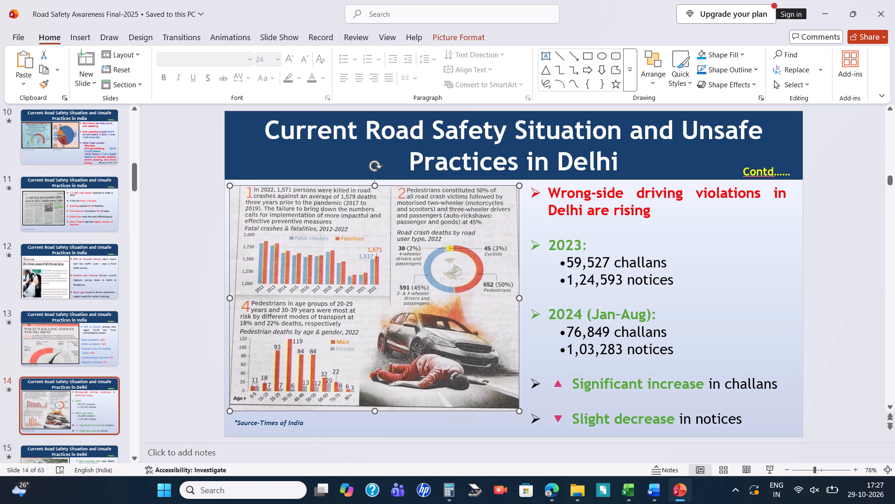
On slide 15, move the early morning crash picture slightly right and down, clear of the slide's edge and title banner.
scroll(455, 301, "down", 1)
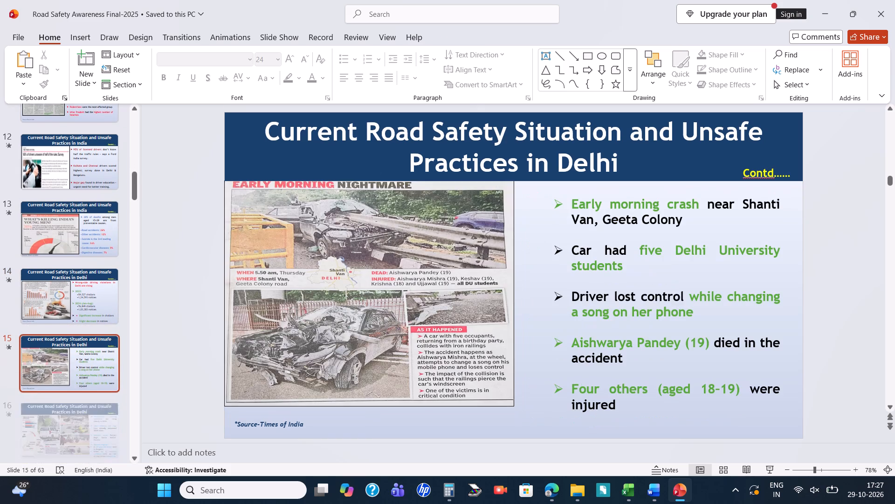
left_click_drag(420, 320, 427, 321)
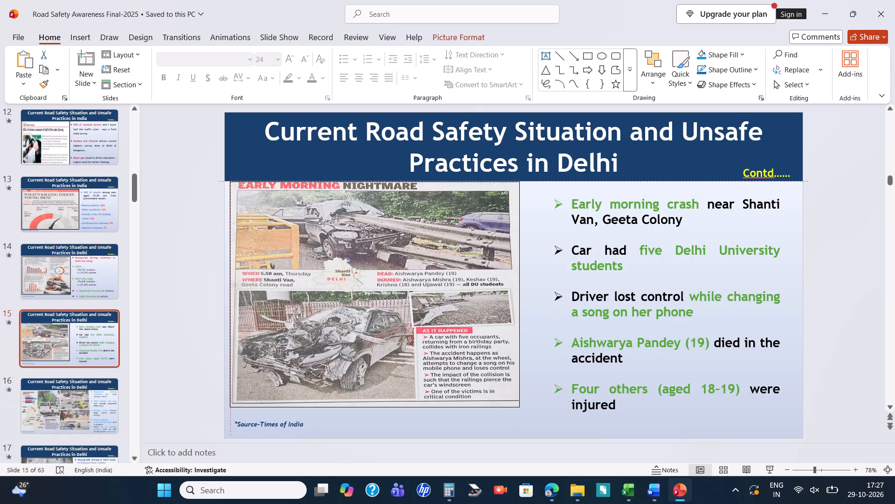
left_click_drag(427, 321, 425, 324)
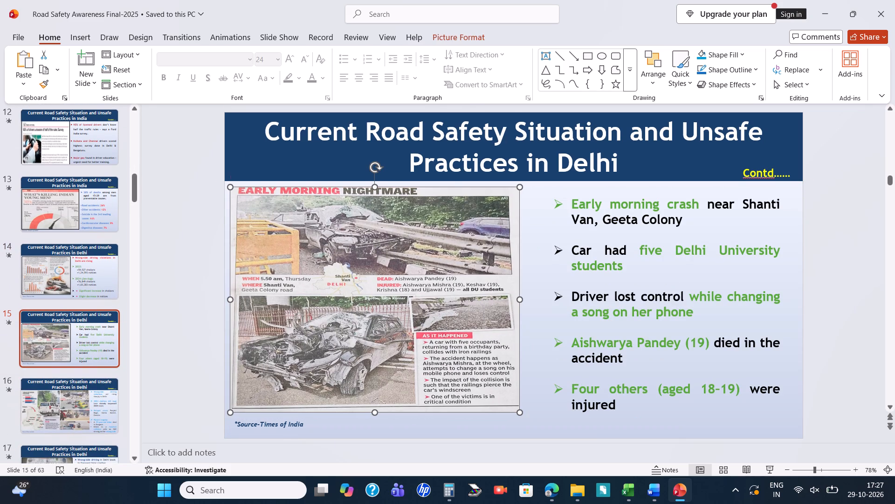
On slide 16, nudge the picture with four stacked traffic photos slightly down from the title banner.
scroll(425, 324, "down", 2)
left_click(425, 324)
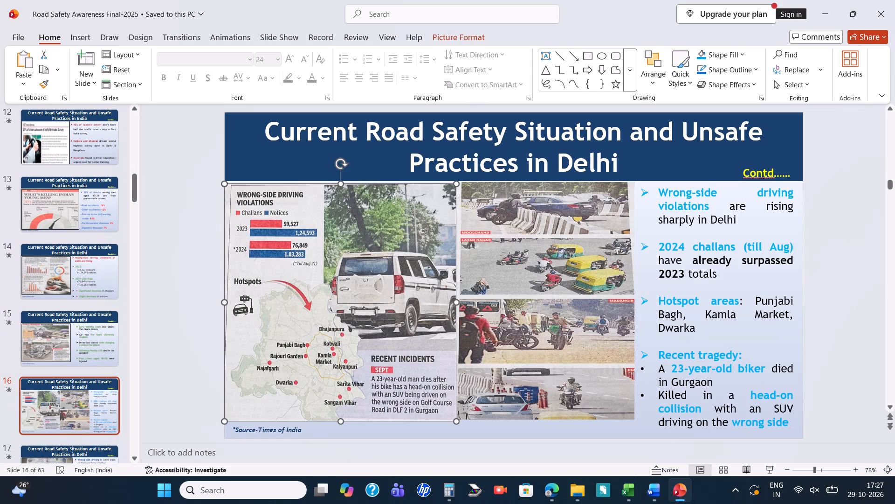
left_click(499, 305)
left_click(508, 273)
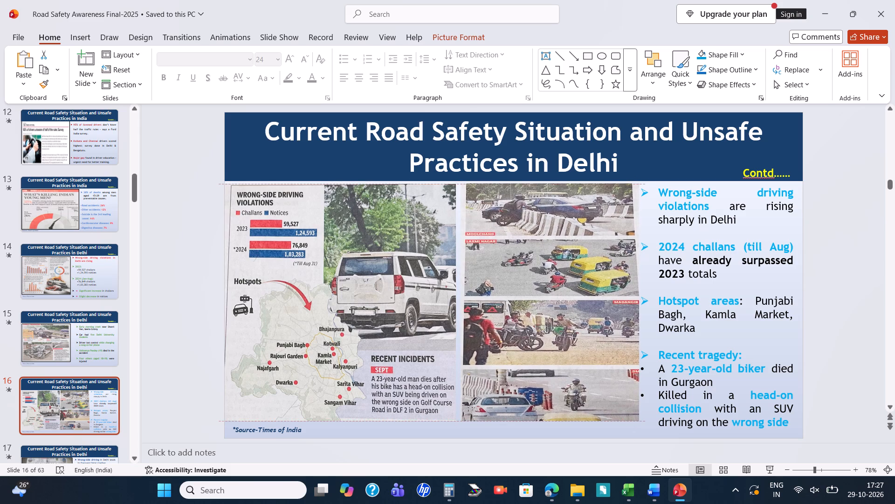
Apply the simple black frame picture style to the stacked traffic photos on slide 16.
right_click(509, 276)
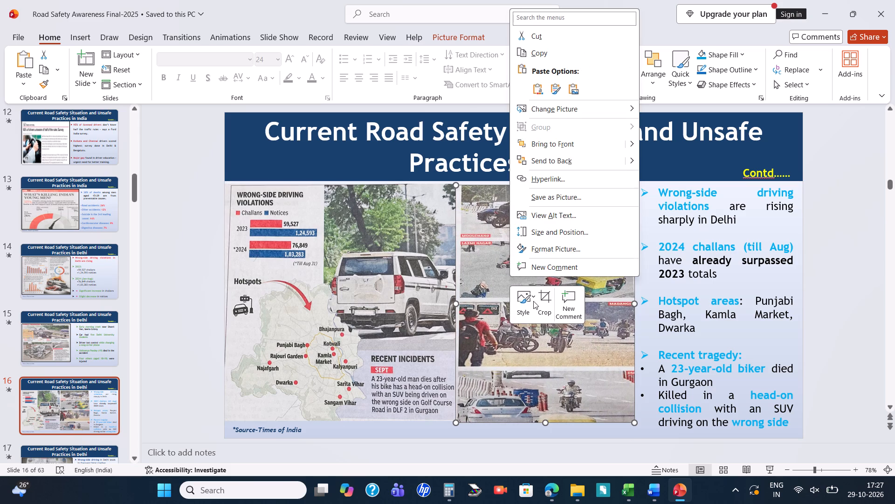
left_click(533, 301)
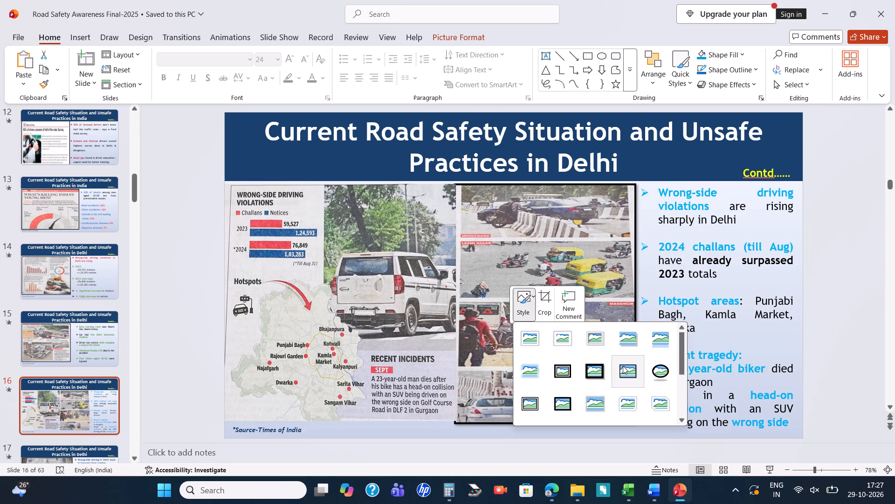
left_click(625, 367)
Shift the framed traffic photos slightly right of the violations picture, and pull their right edge in from the bullet text.
left_click(565, 330)
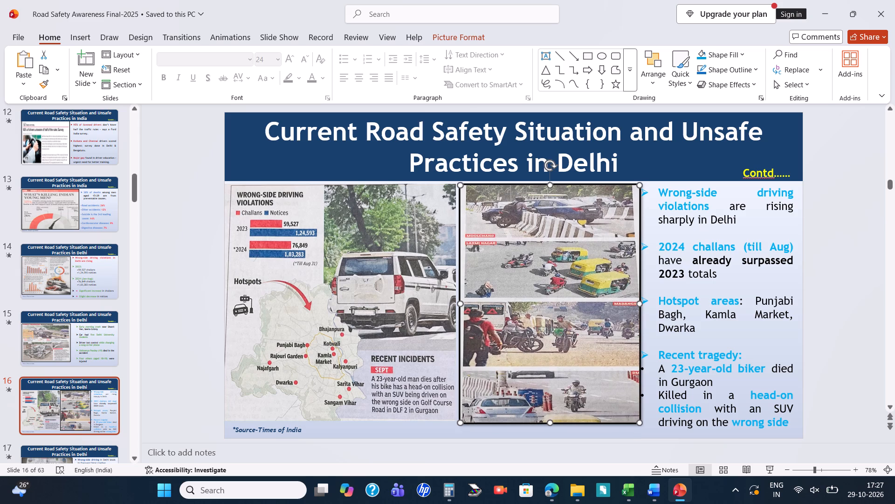
left_click(640, 304)
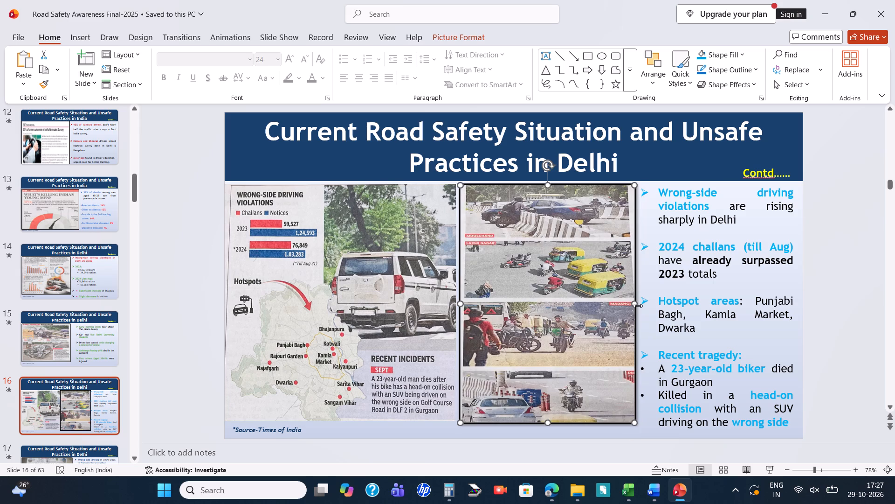
Apply the same simple black frame picture style to the wrong-side driving violations picture on slide 16.
left_click(384, 239)
right_click(384, 239)
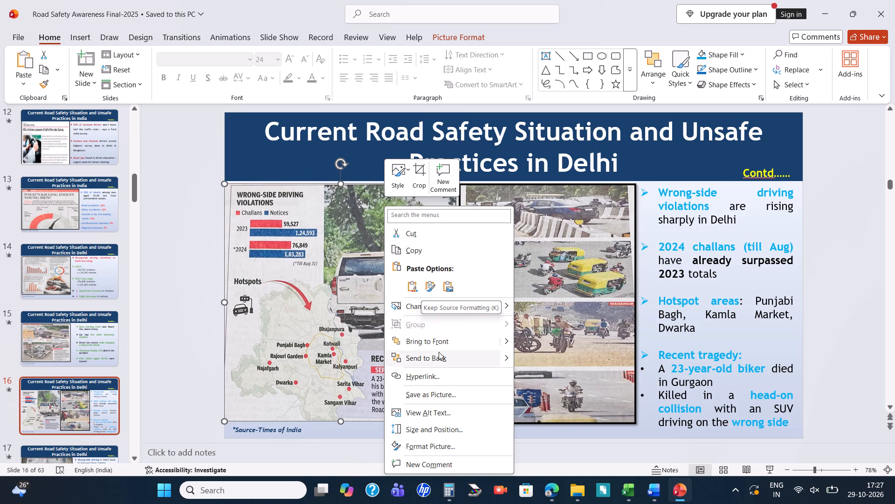
left_click(400, 181)
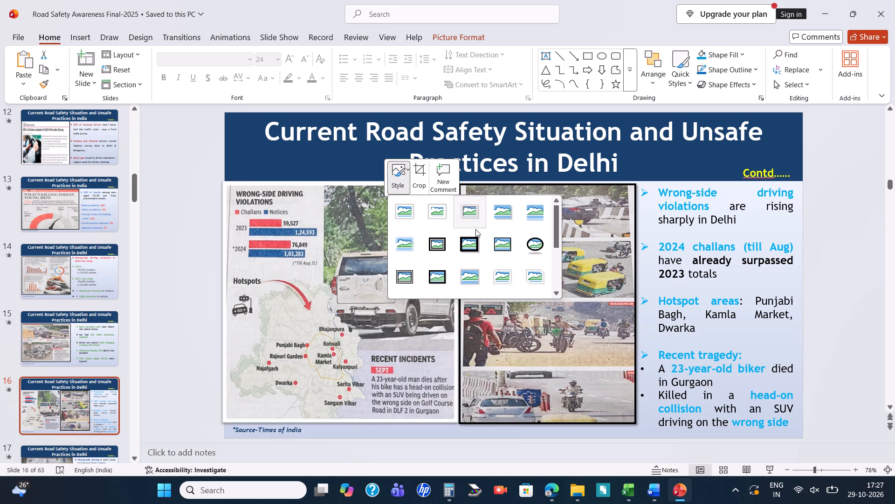
left_click(509, 253)
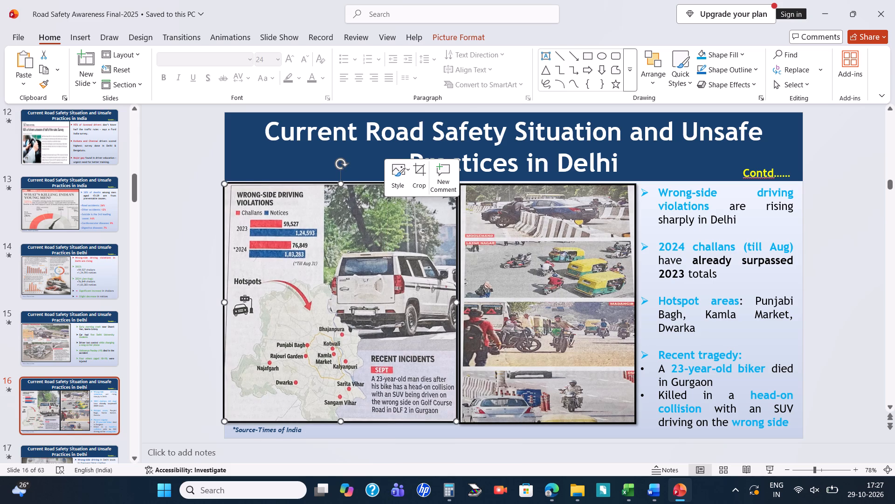
Pull the left edge of the wrong-side driving violations picture slightly inward from the slide's edge.
left_click(227, 300)
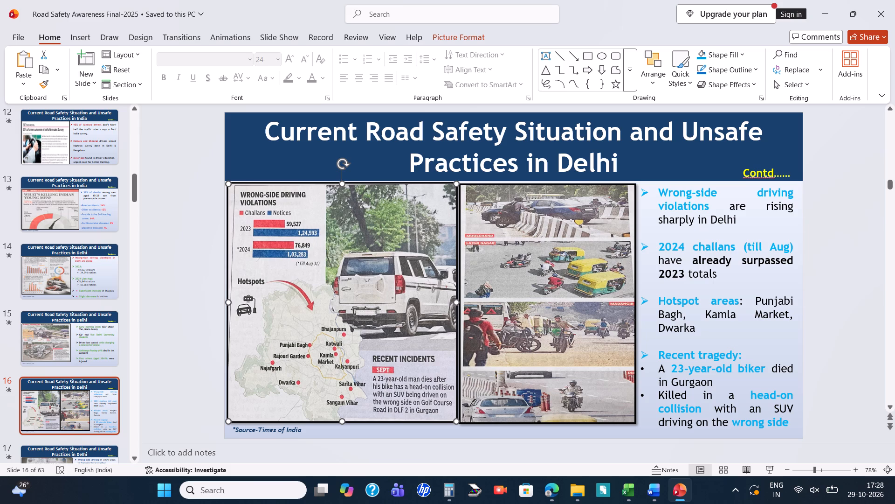
On slide 16, extend the bottom edge of the wrong-side driving violations picture slightly down to match the adjacent photo collage.
left_click(375, 312)
left_click(343, 423)
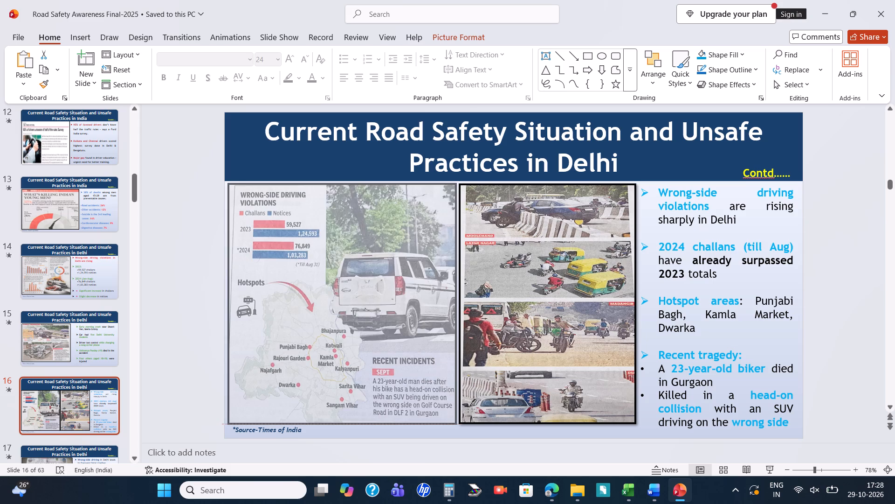
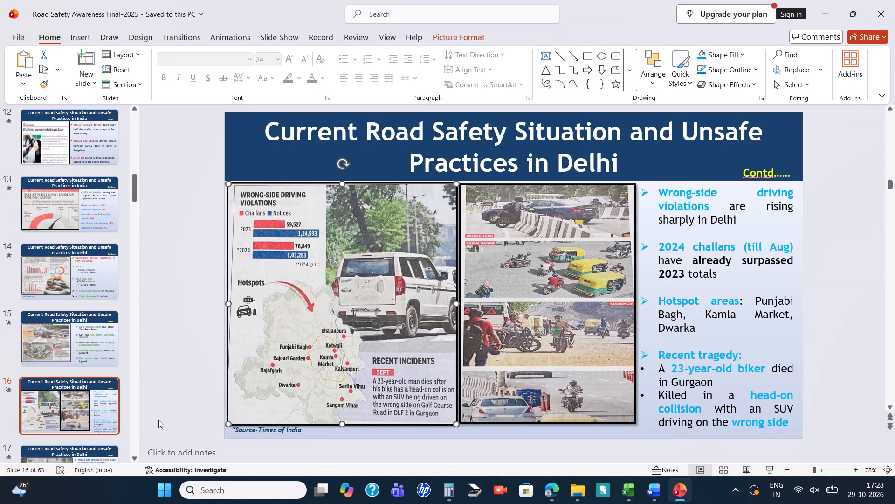
On slide 17, apply the thin black frame picture style to the newspaper picture.
scroll(91, 403, "down", 1)
left_click(91, 403)
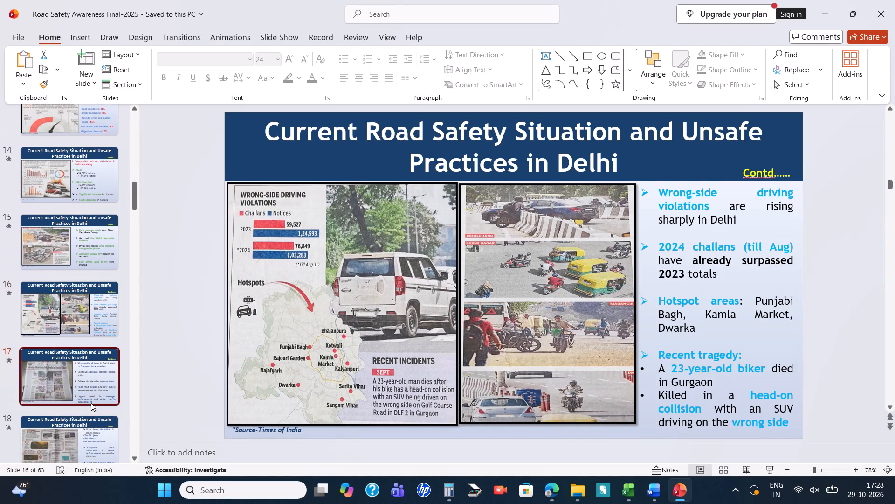
left_click(269, 344)
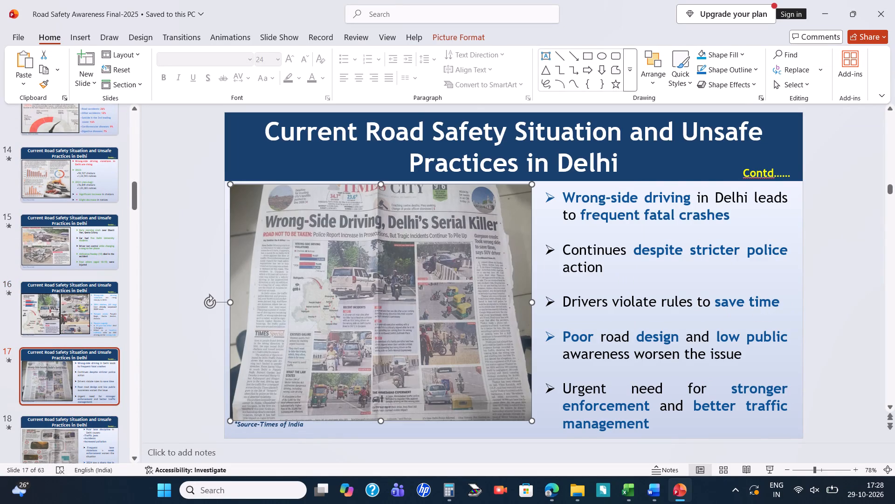
right_click(291, 320)
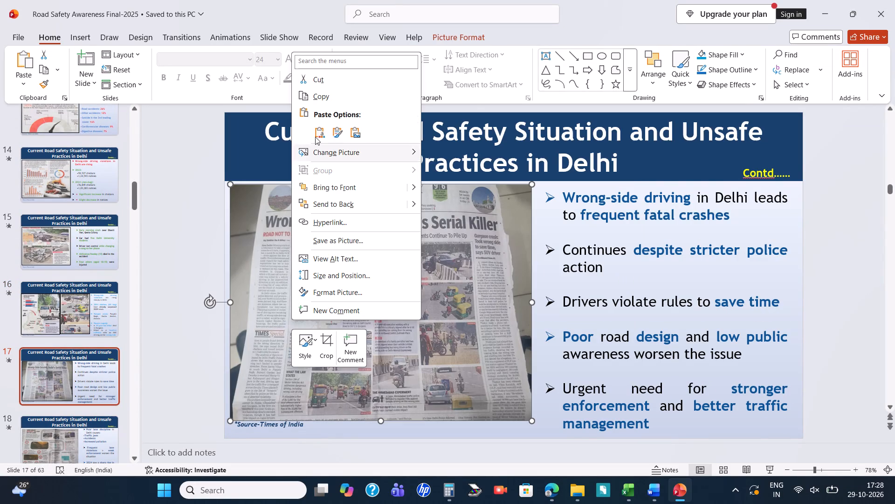
left_click(303, 350)
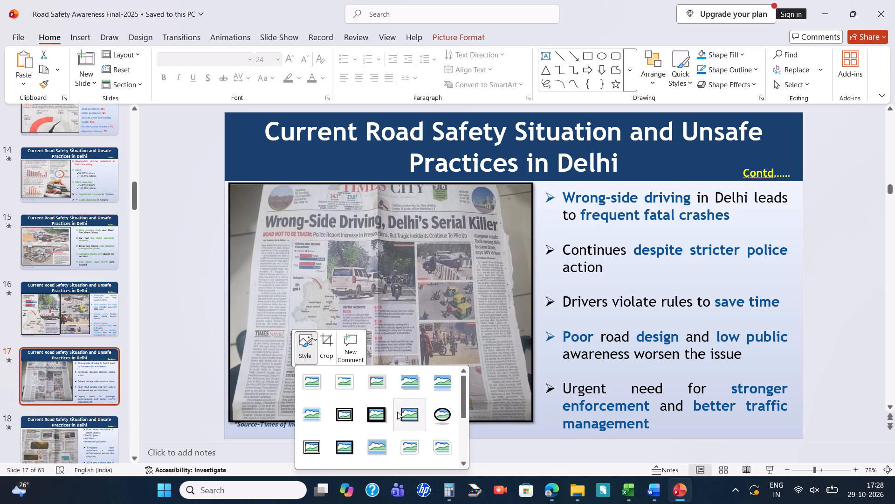
left_click(397, 412)
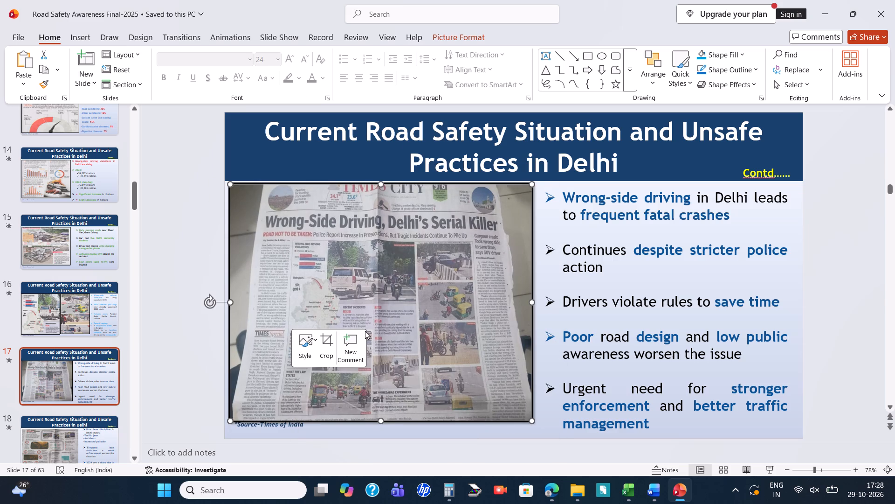
Move slide 17's "*Source-Times of India" caption slightly down and left so it sits clear below the framed newspaper picture.
left_click(274, 428)
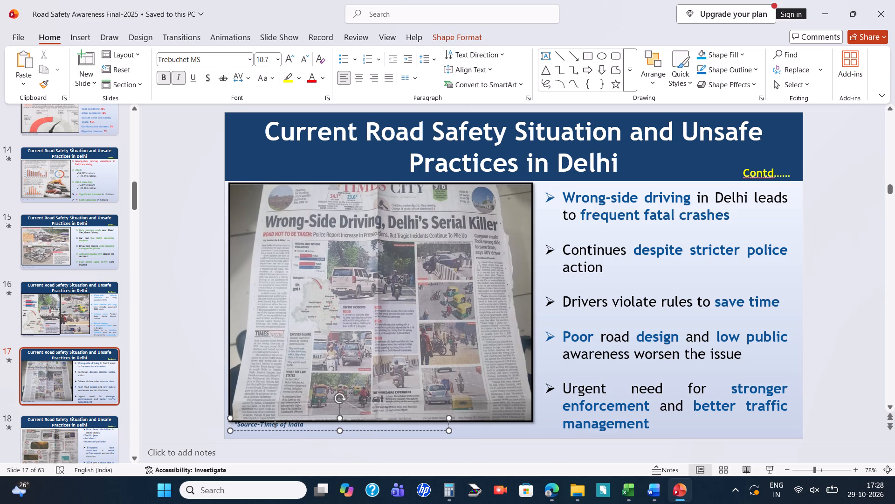
left_click_drag(321, 429, 317, 438)
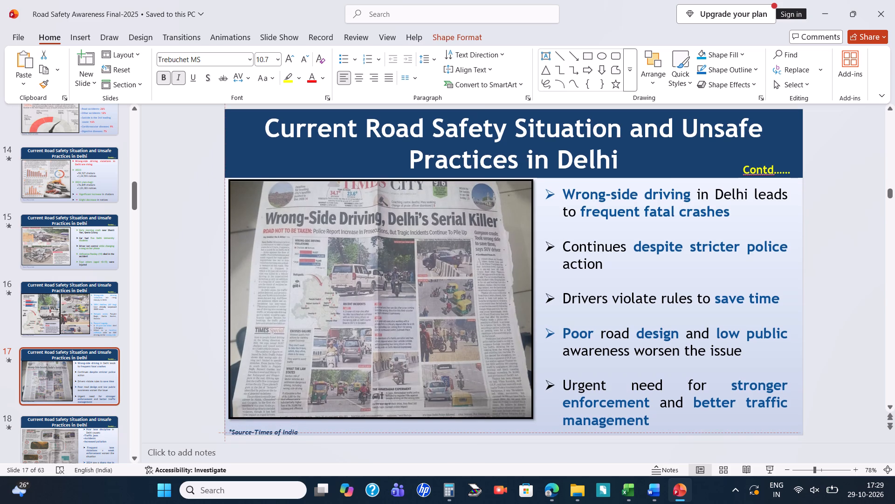
left_click_drag(317, 438, 318, 434)
left_click(356, 304)
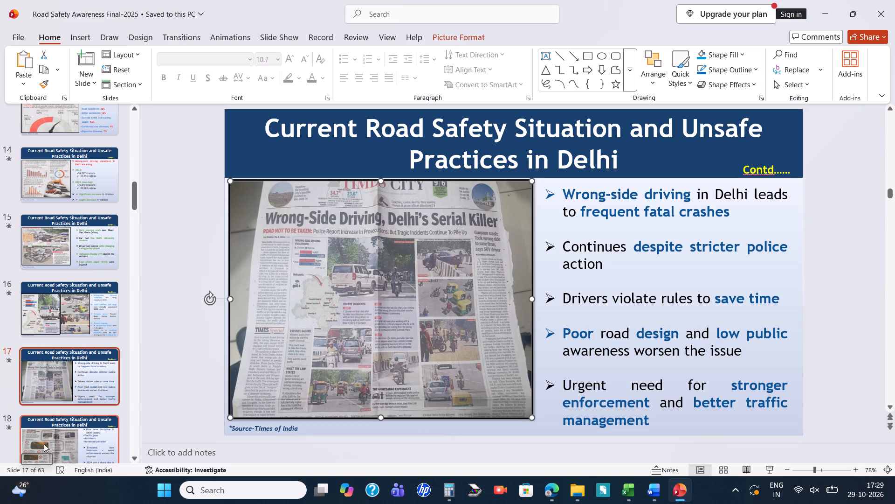
On slide 18, apply the same thin black frame picture style to the lane discipline newspaper picture.
left_click(72, 423)
right_click(292, 286)
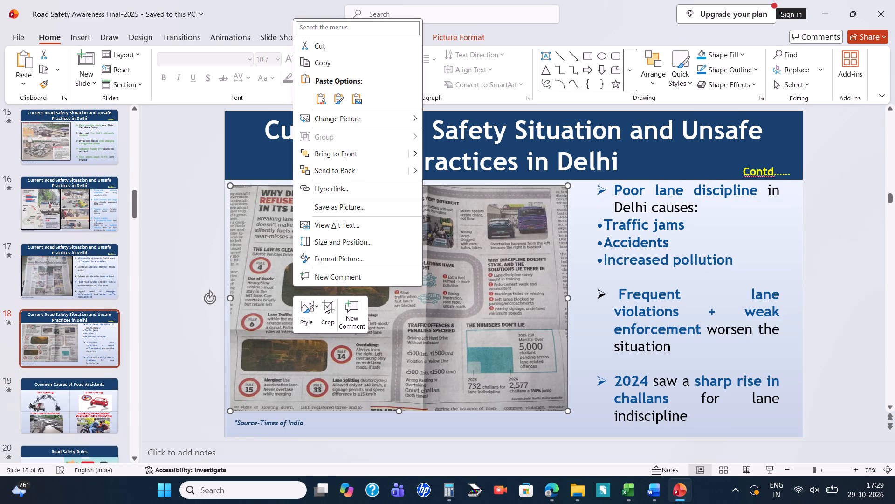
left_click(312, 315)
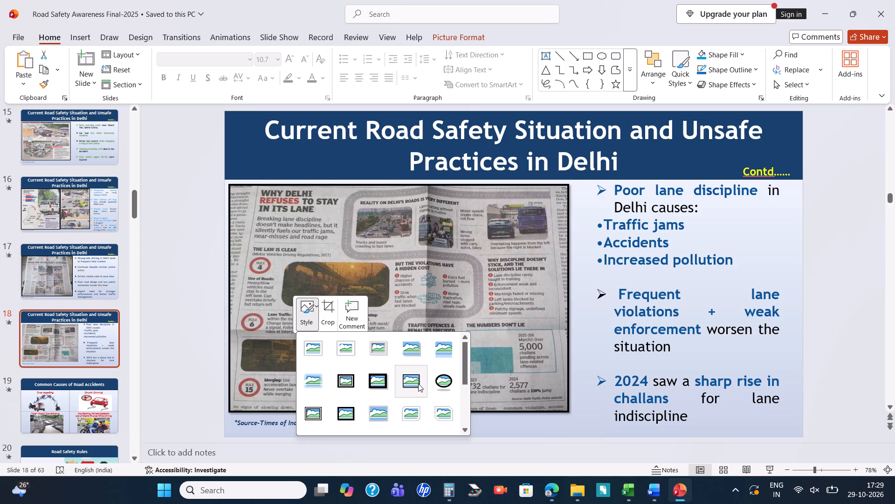
left_click(421, 385)
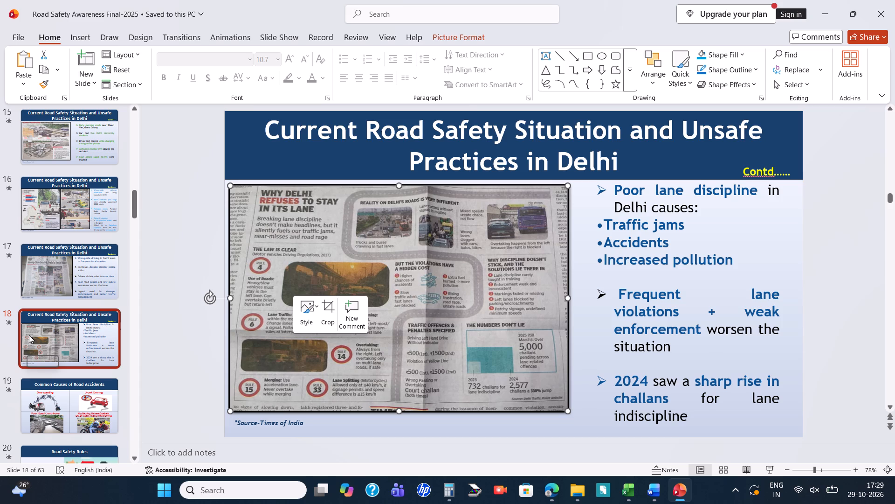
On slide 19, apply the thin black frame picture style to the Over speeding picture.
left_click(66, 419)
left_click(420, 291)
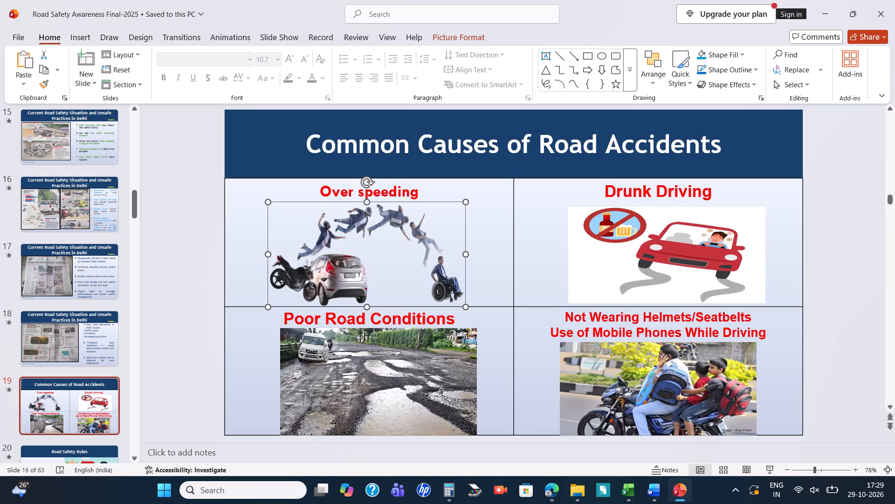
left_click(400, 258)
right_click(400, 258)
left_click(417, 176)
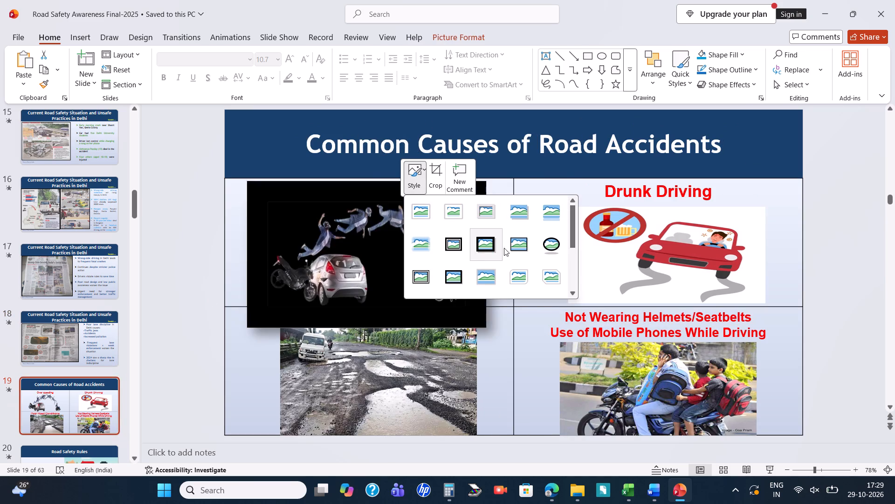
left_click(515, 247)
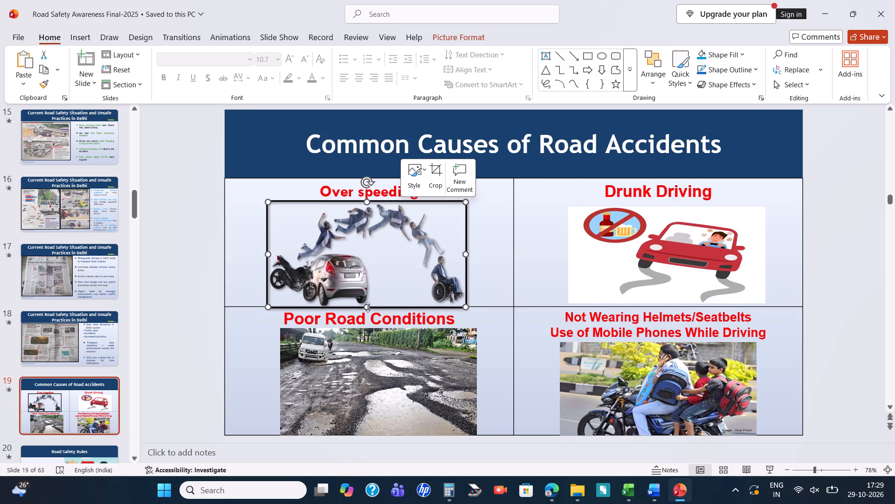
Raise the bottom edge of the Over speeding picture slightly so its frame clears the table line below.
left_click(368, 308)
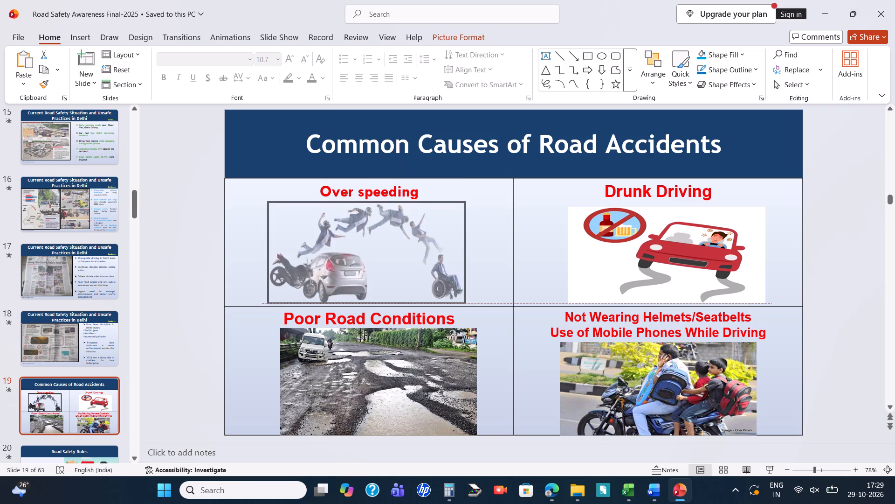
left_click(513, 252)
Apply the thin black frame picture style to the Poor Road Conditions picture on slide 19.
left_click(405, 328)
right_click(367, 364)
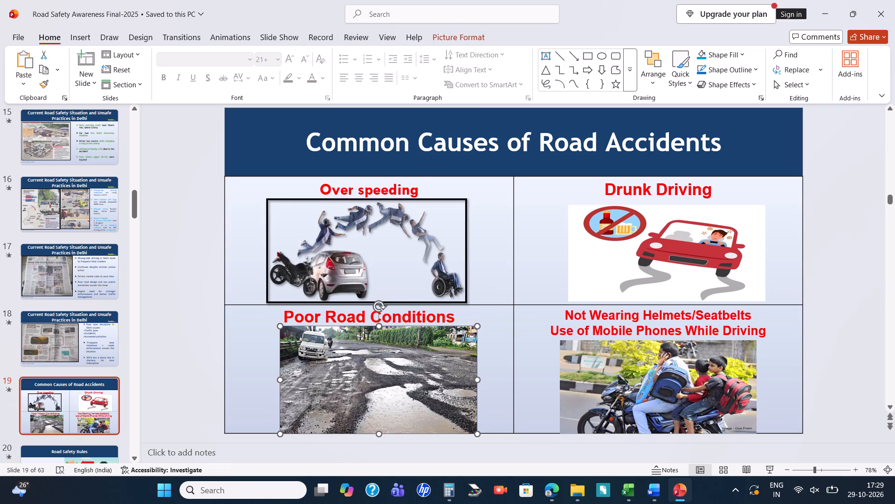
left_click(379, 390)
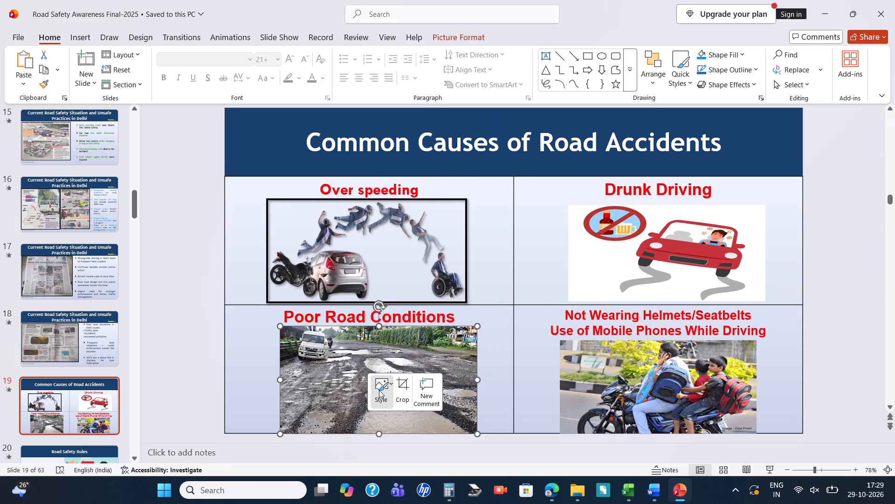
left_click(484, 324)
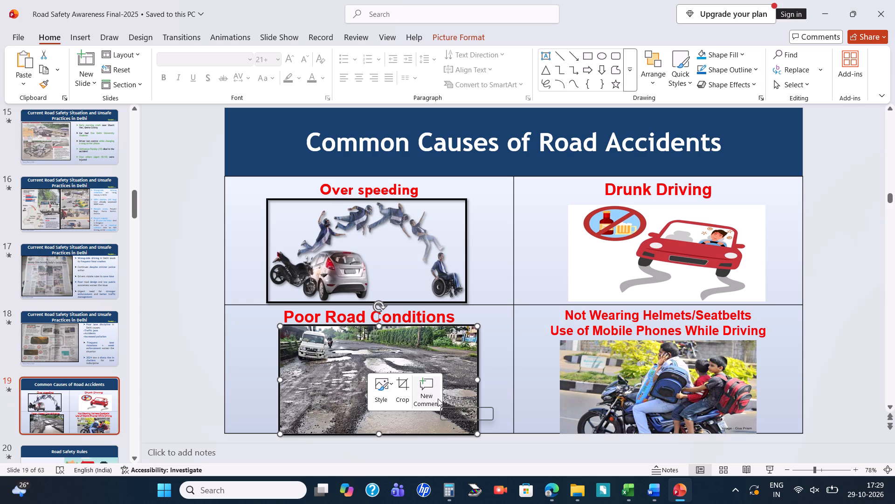
Resize the Poor Road Conditions picture, aligning its side edges with the Over speeding picture and raising its bottom edge inside the cell.
left_click(325, 389)
left_click_drag(280, 378, 268, 383)
left_click_drag(477, 380, 471, 382)
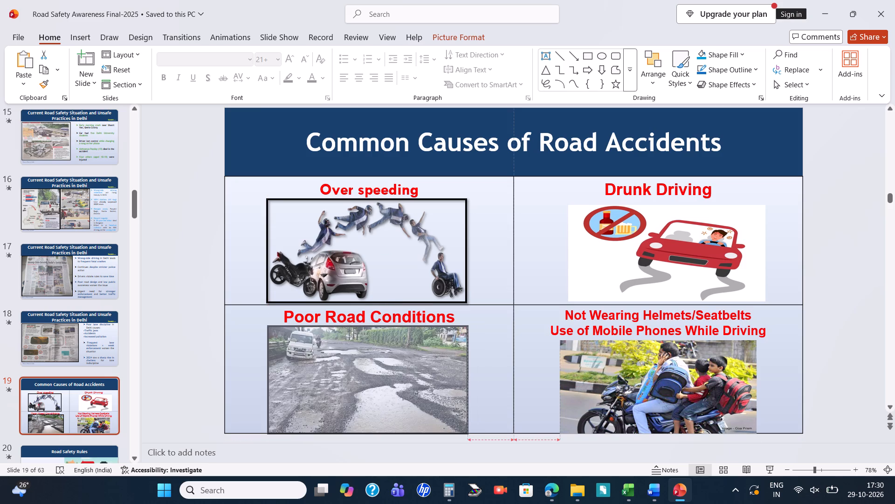
left_click_drag(471, 382, 468, 383)
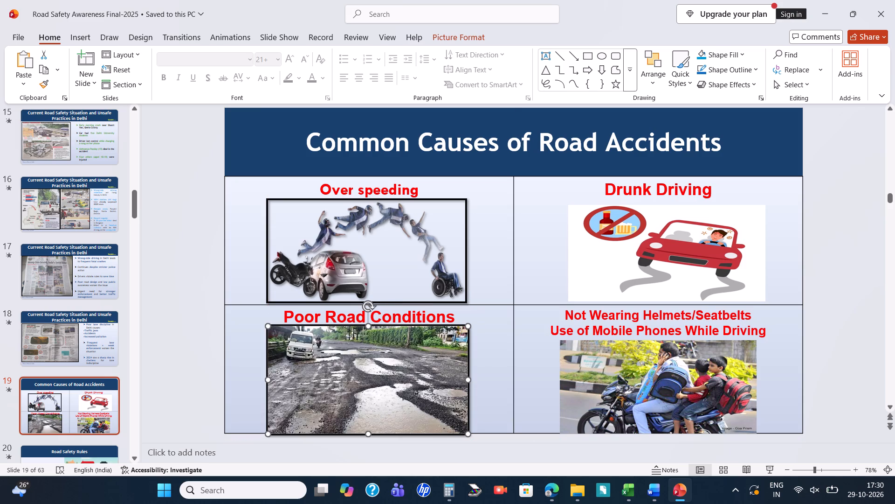
left_click_drag(369, 433, 363, 434)
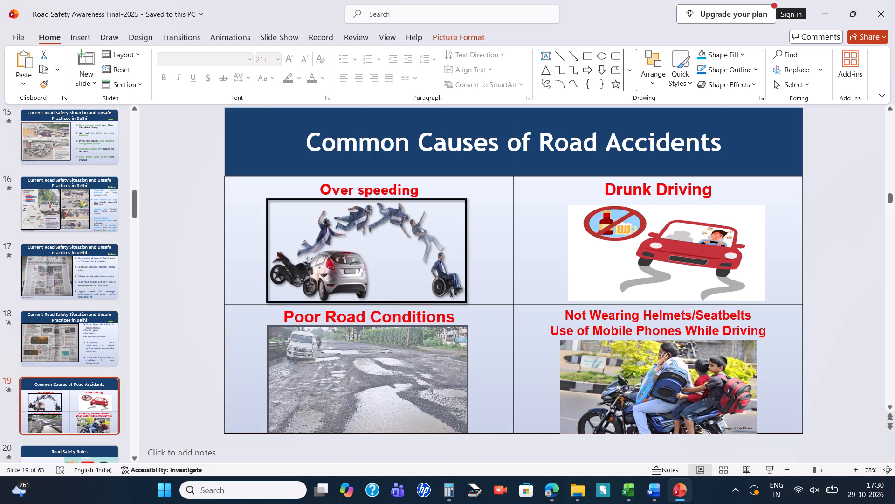
left_click_drag(363, 434, 364, 430)
Extend the right edge of the Over speeding picture slightly to line up with the Poor Road Conditions picture below.
left_click(358, 230)
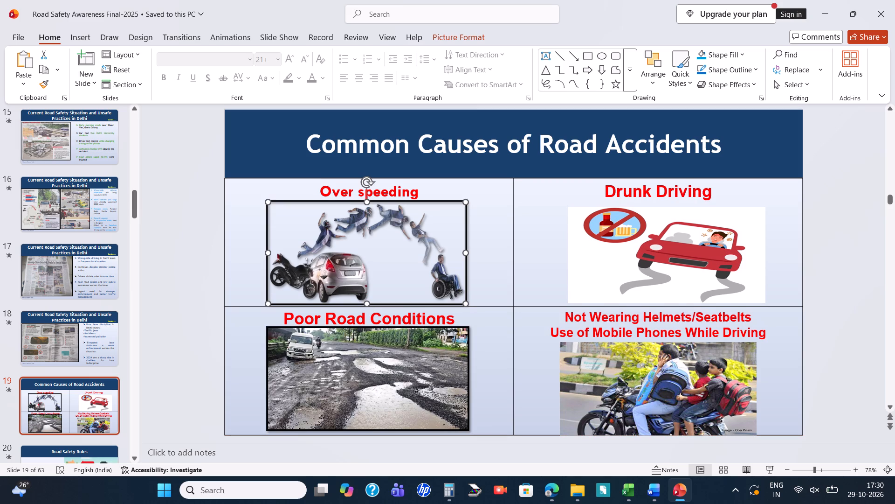
left_click(367, 305)
left_click(466, 254)
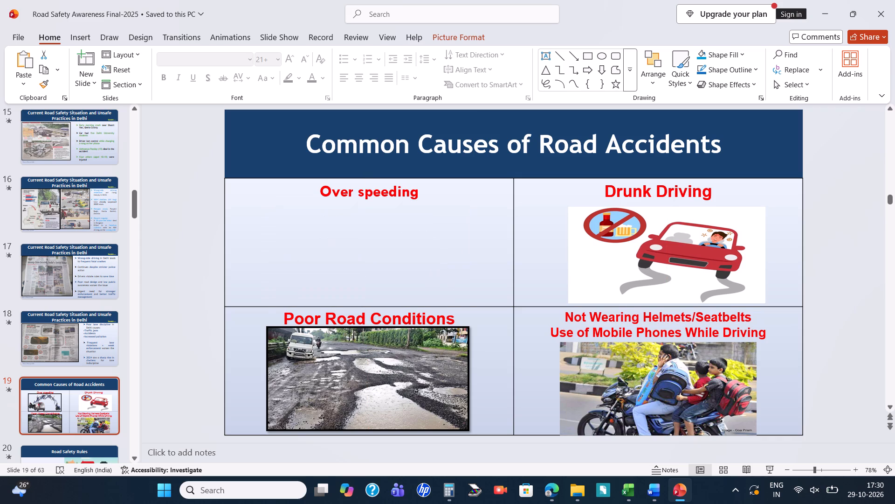
left_click(482, 258)
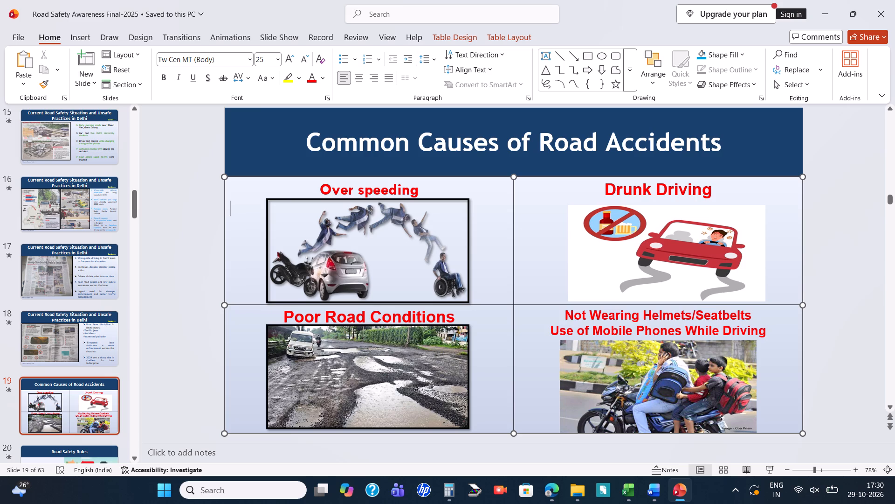
Apply the thin black frame picture style to the Drunk Driving picture on slide 19.
left_click(629, 280)
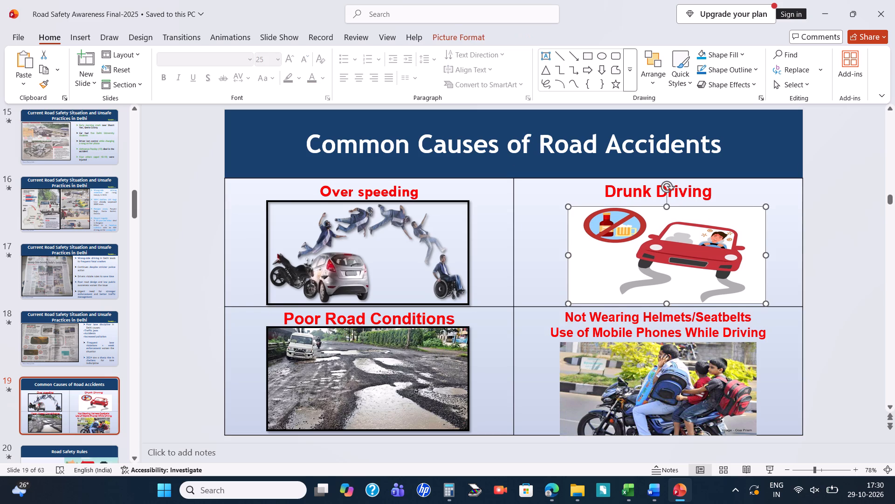
right_click(633, 274)
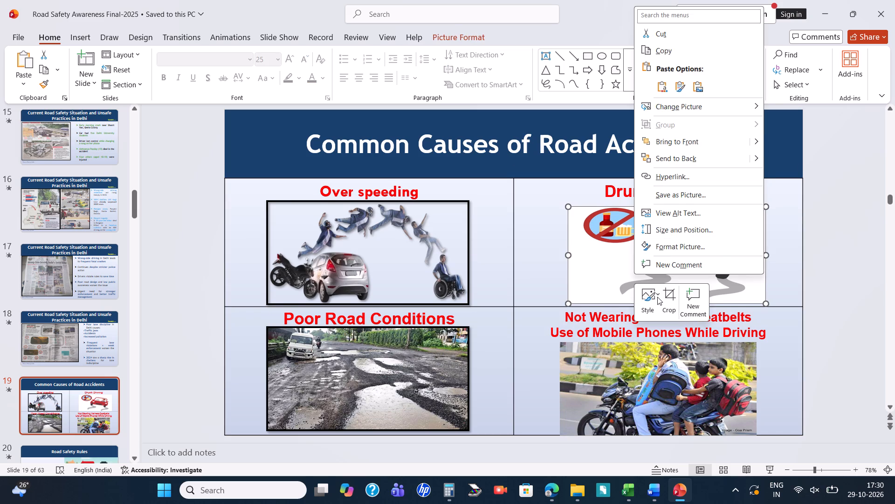
left_click(657, 297)
left_click(750, 366)
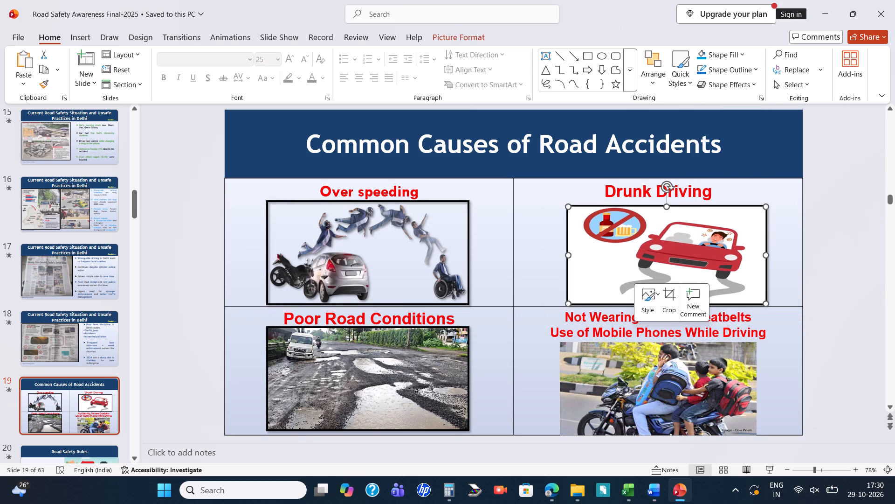
Apply the thin black frame picture style to the motorcycle picture under the helmets and mobile phones heading.
right_click(677, 364)
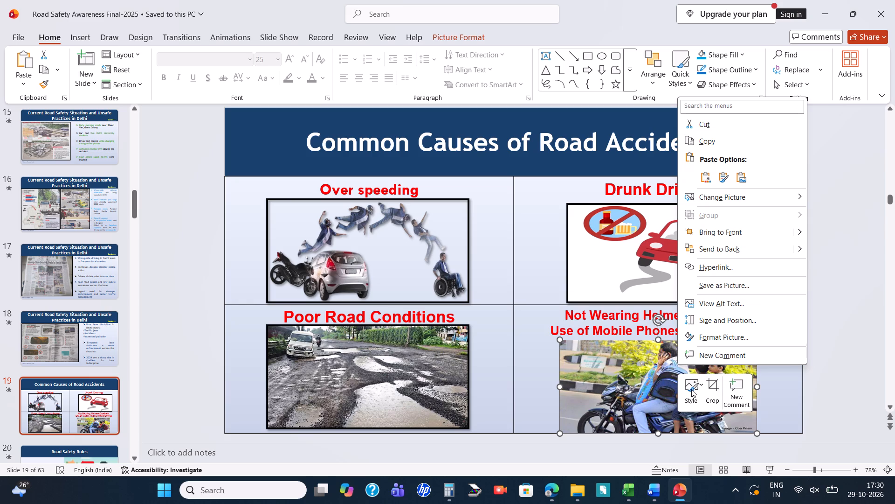
left_click(691, 389)
left_click(789, 314)
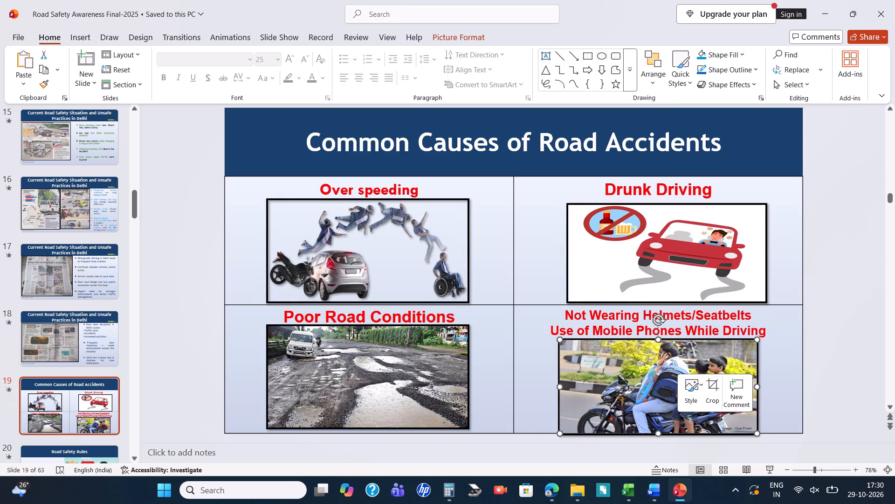
Extend the top edge of the Drunk Driving picture upward to match the height of the Over speeding picture.
left_click(683, 226)
left_click(669, 204)
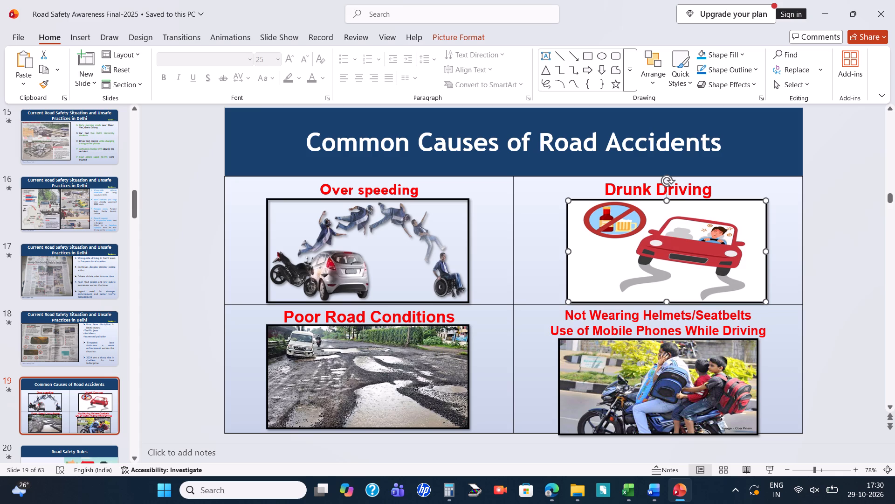
Raise the bottom edge of the motorcycle picture slightly so its frame sits inside the table cell.
left_click(647, 397)
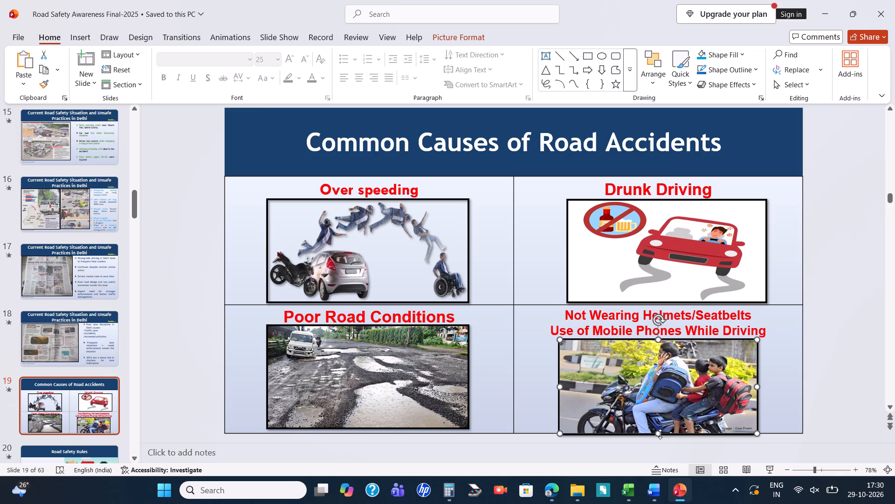
left_click_drag(660, 434, 659, 429)
Set the two-line heading "Not Wearing Helmets/Seatbelts Use of Mobile Phones While Driving" to font size 18.
left_click(687, 329)
triple_click(721, 324)
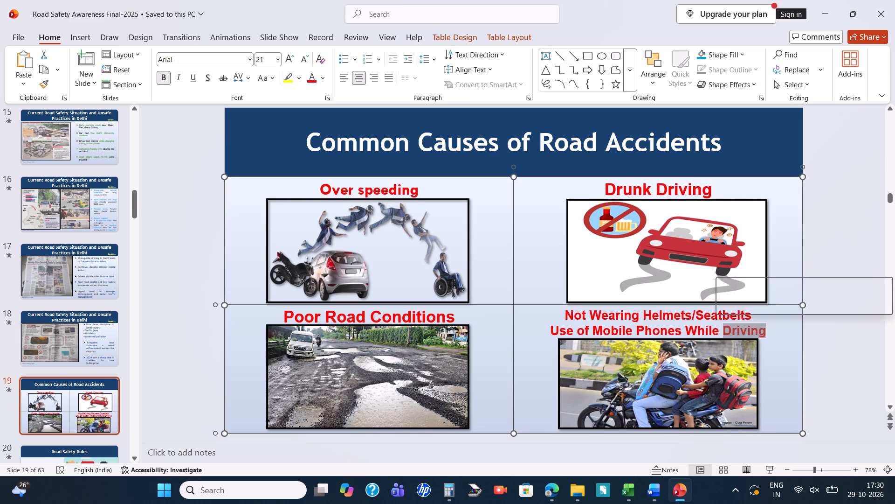
left_click(721, 324)
left_click(567, 315)
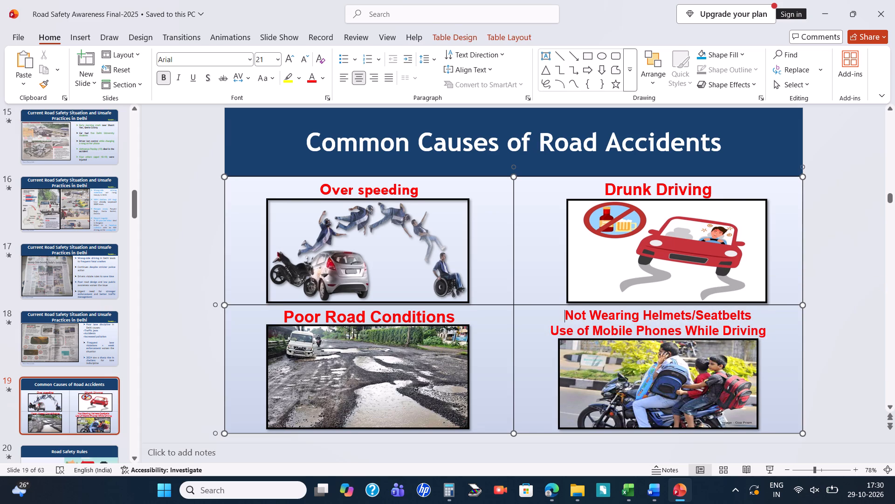
triple_click(562, 315)
left_click(562, 315)
left_click_drag(562, 315, 626, 328)
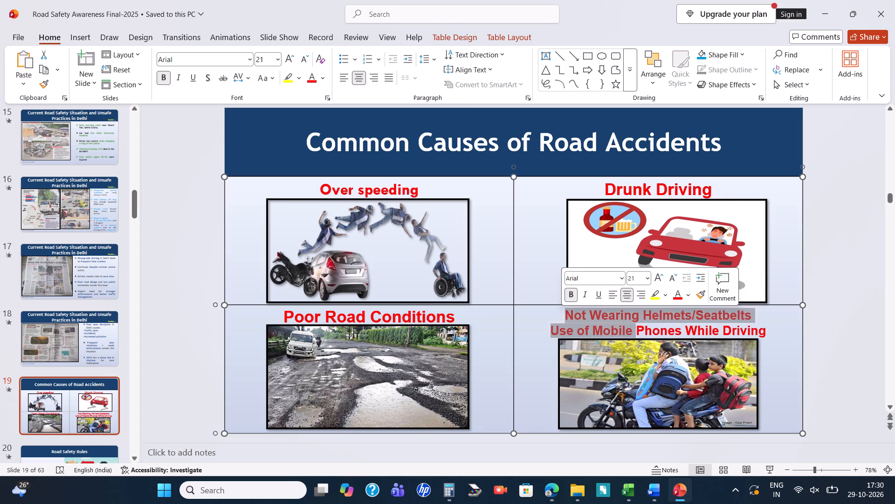
left_click_drag(626, 328, 754, 331)
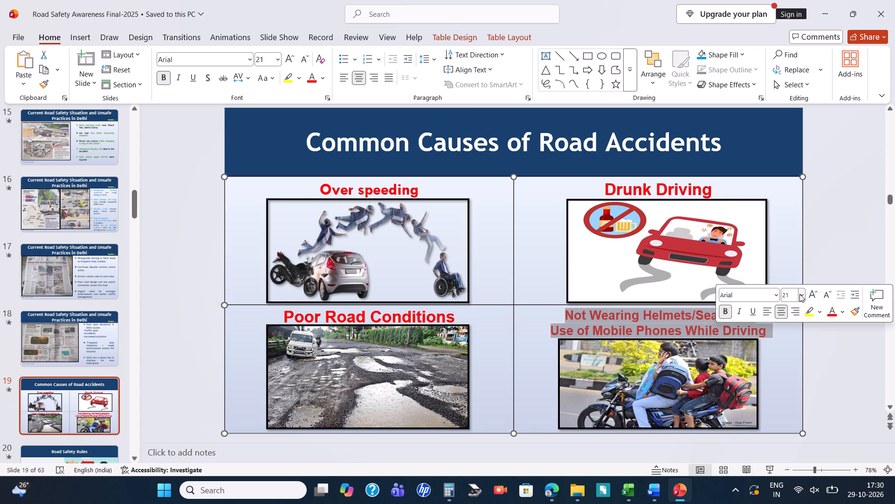
left_click(800, 294)
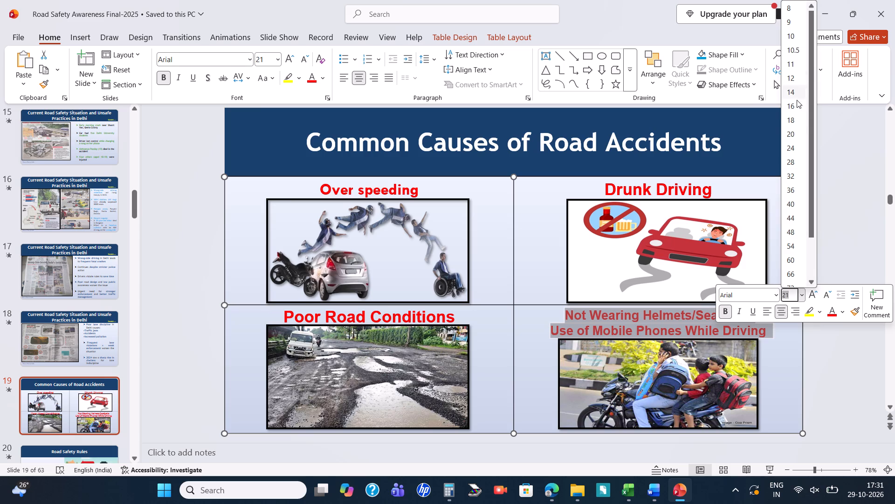
left_click(795, 120)
Extend the top edge of the motorcycle picture upward to match the height of the Poor Road Conditions picture.
left_click(675, 387)
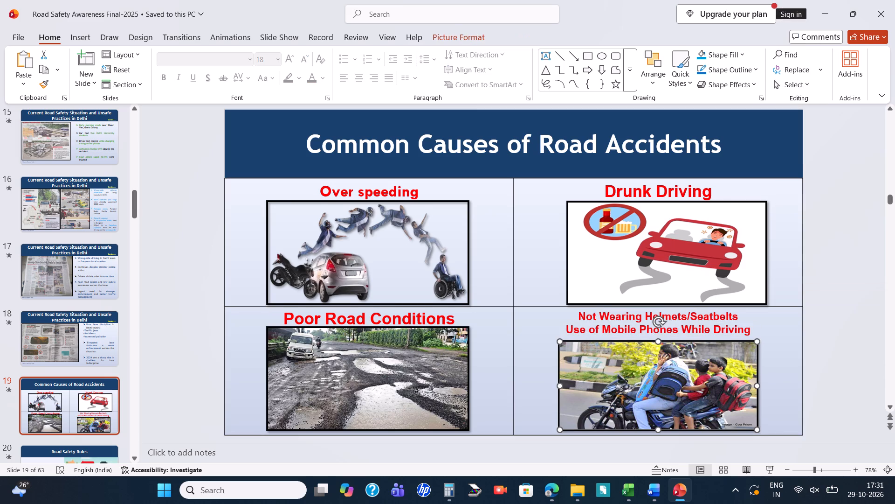
left_click_drag(657, 341, 662, 331)
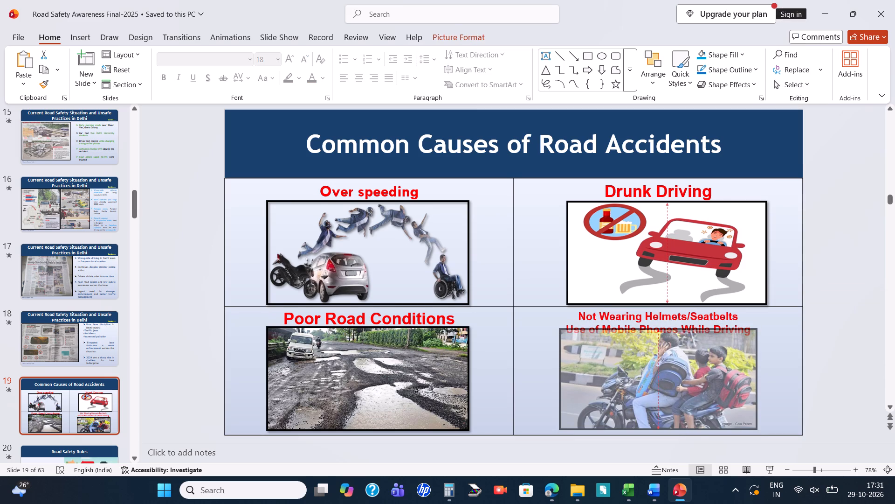
left_click_drag(662, 331, 664, 329)
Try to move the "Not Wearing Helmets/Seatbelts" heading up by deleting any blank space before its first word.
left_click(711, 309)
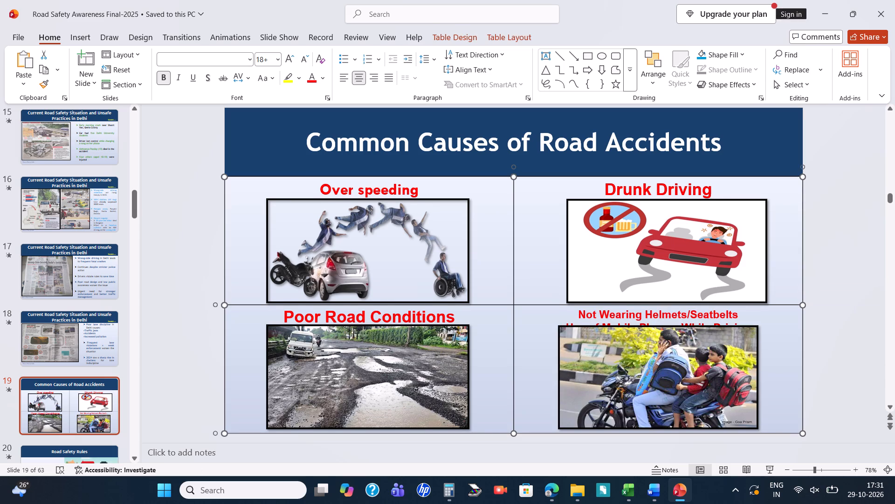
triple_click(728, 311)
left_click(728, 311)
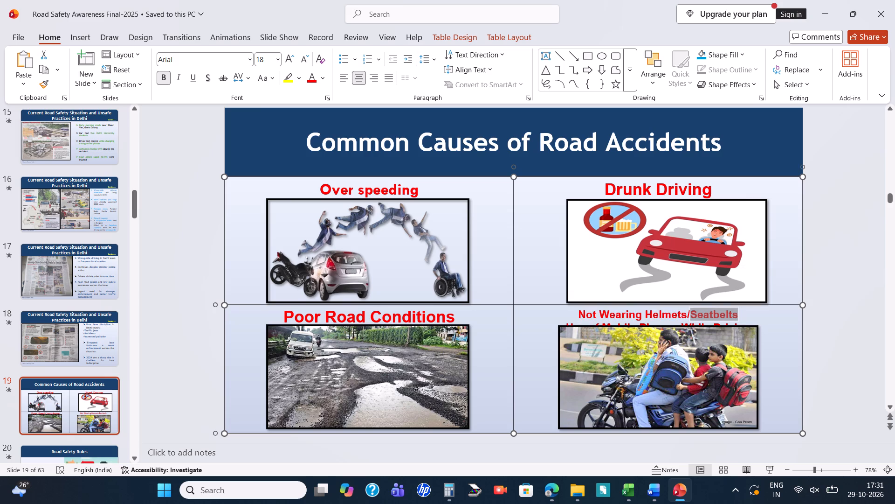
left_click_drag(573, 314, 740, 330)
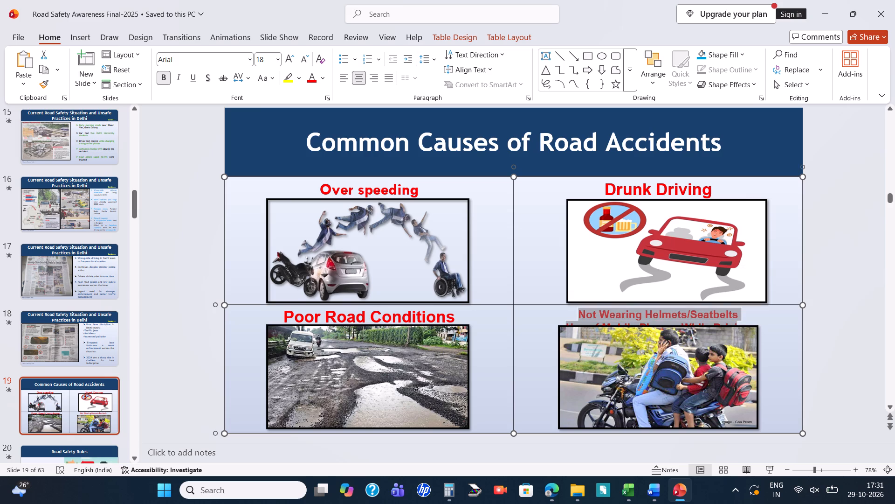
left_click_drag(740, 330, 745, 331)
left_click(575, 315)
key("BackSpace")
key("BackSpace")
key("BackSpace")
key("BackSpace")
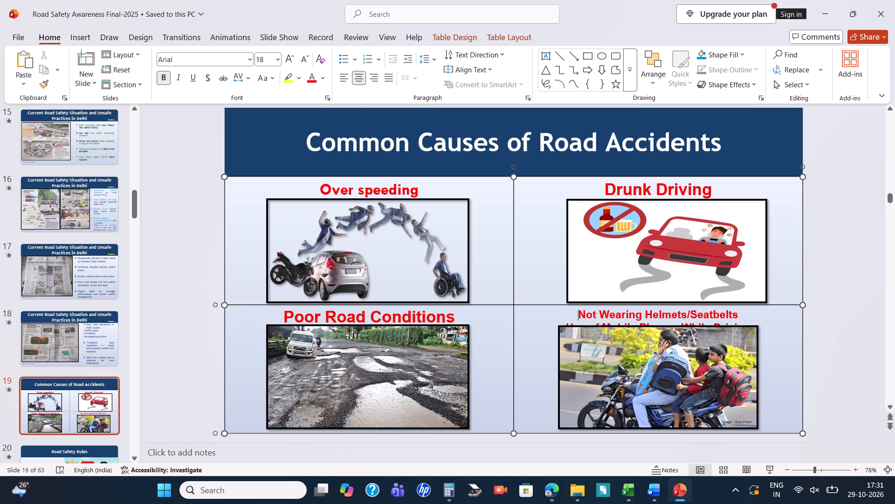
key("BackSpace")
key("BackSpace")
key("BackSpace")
Crop a thin strip off the right edge of the newspaper clipping on slide 22.
scroll(509, 311, "down", 1)
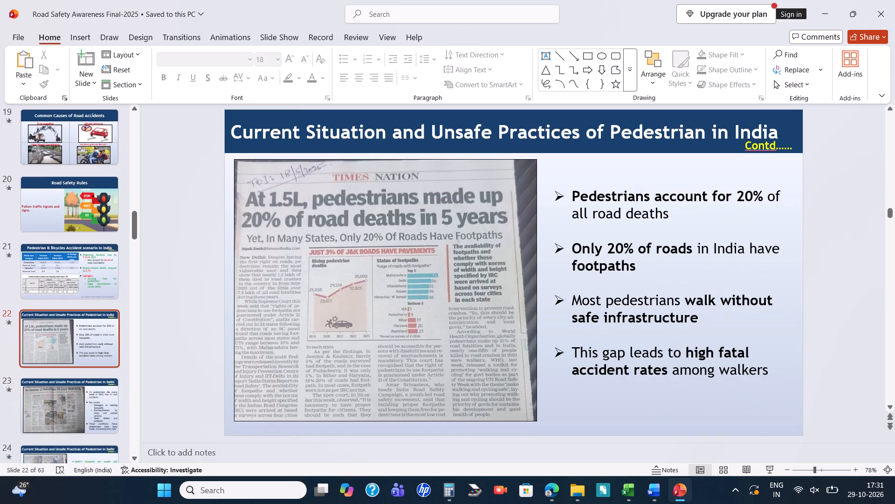
scroll(509, 311, "down", 5)
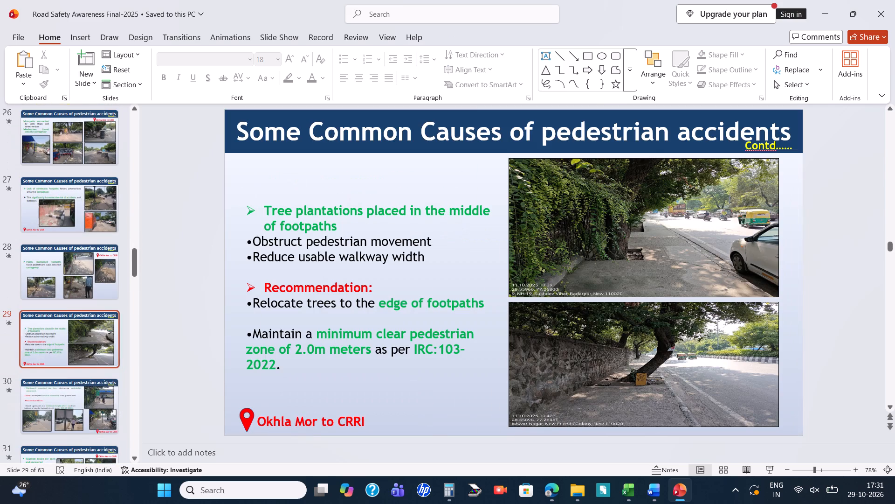
scroll(509, 311, "up", 5)
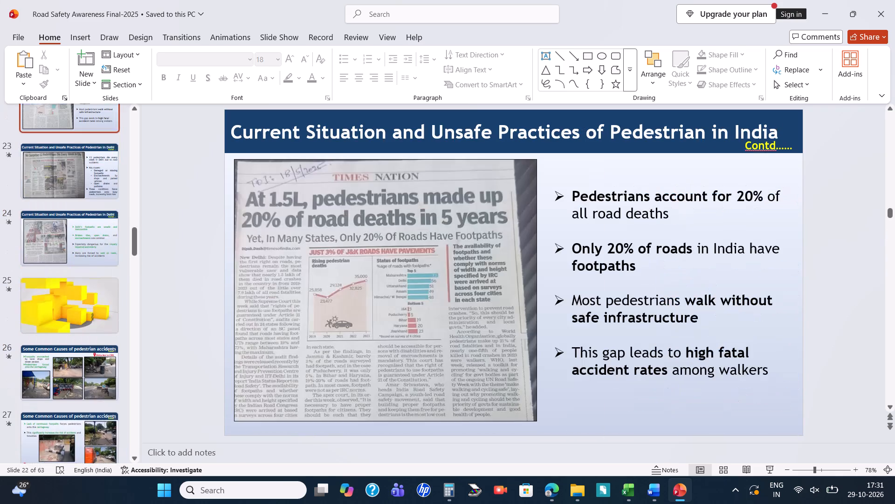
left_click(452, 309)
right_click(452, 309)
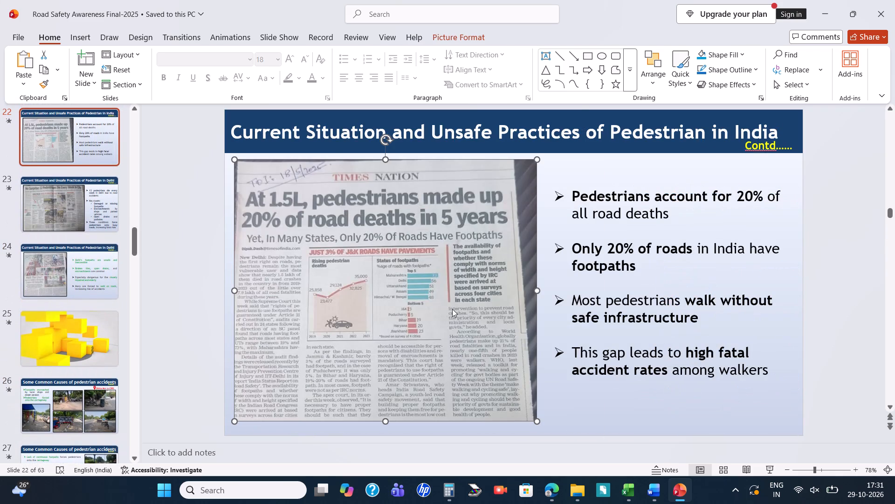
left_click(488, 330)
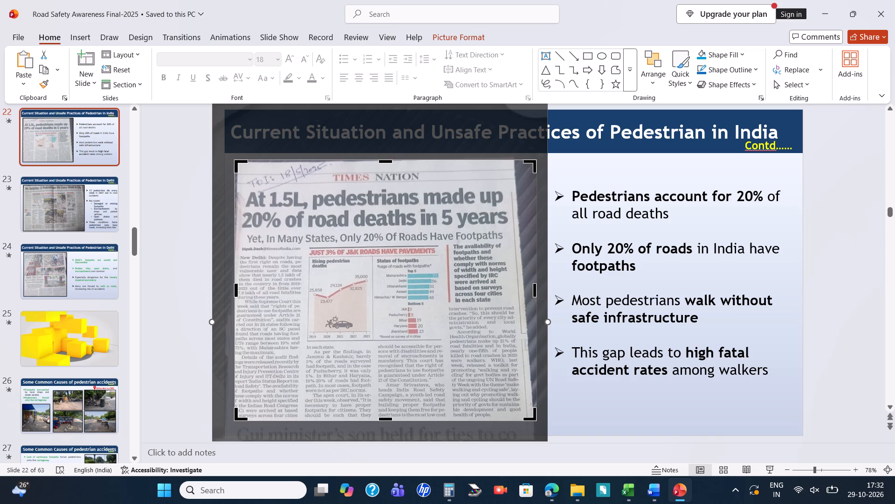
left_click(534, 294)
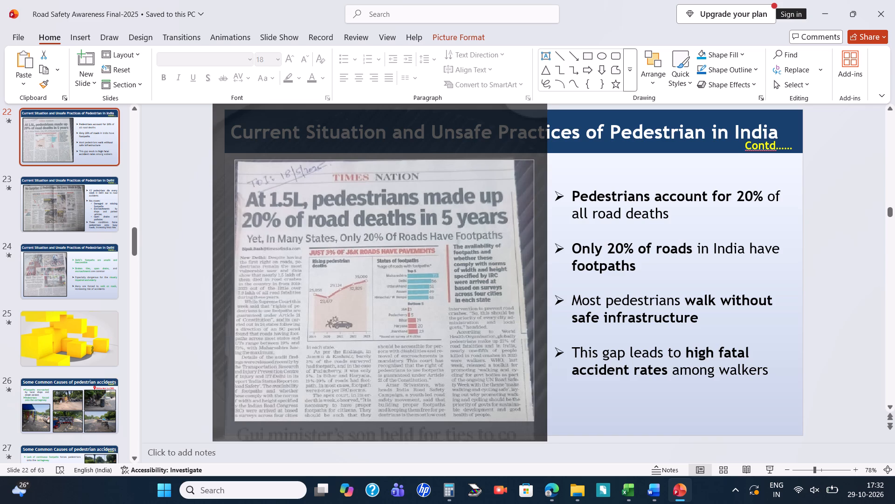
key("Return")
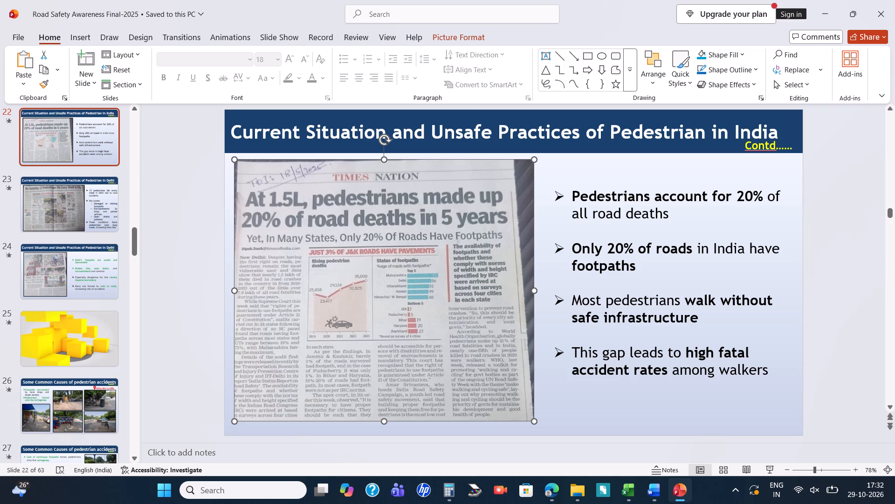
Apply the thin black frame picture style to the newspaper clipping about pedestrian road deaths.
right_click(450, 296)
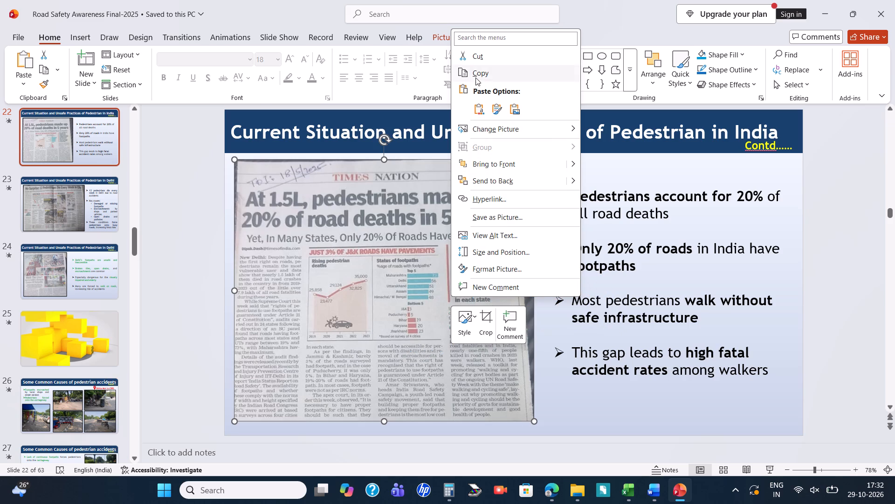
left_click(473, 317)
left_click(563, 396)
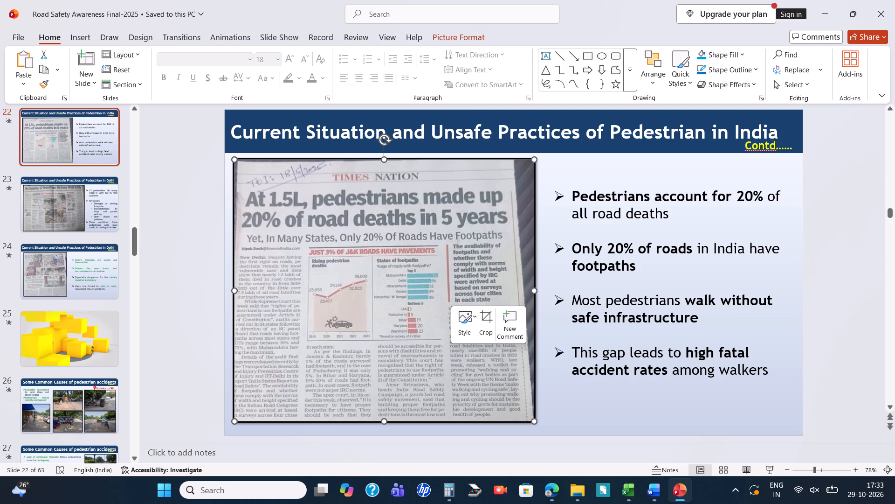
left_click(419, 306)
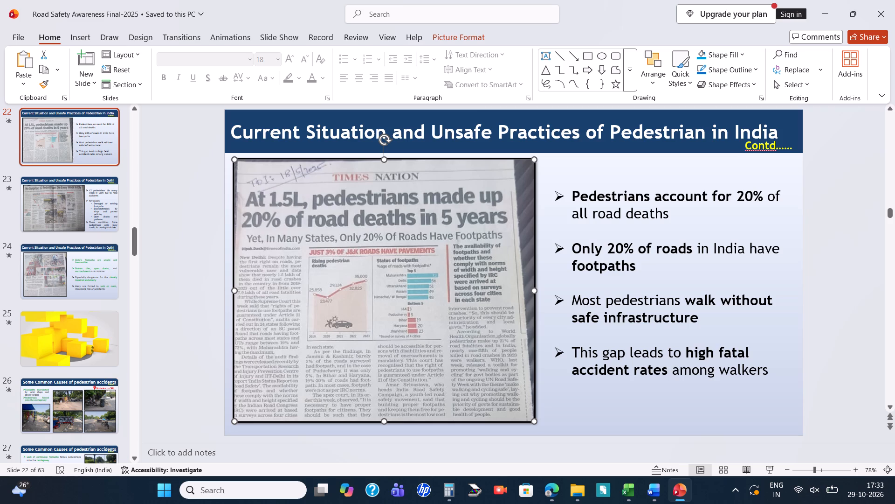
Play the video on slide 25 for about 20 seconds to review it, and pause it.
left_click(57, 330)
left_click(467, 251)
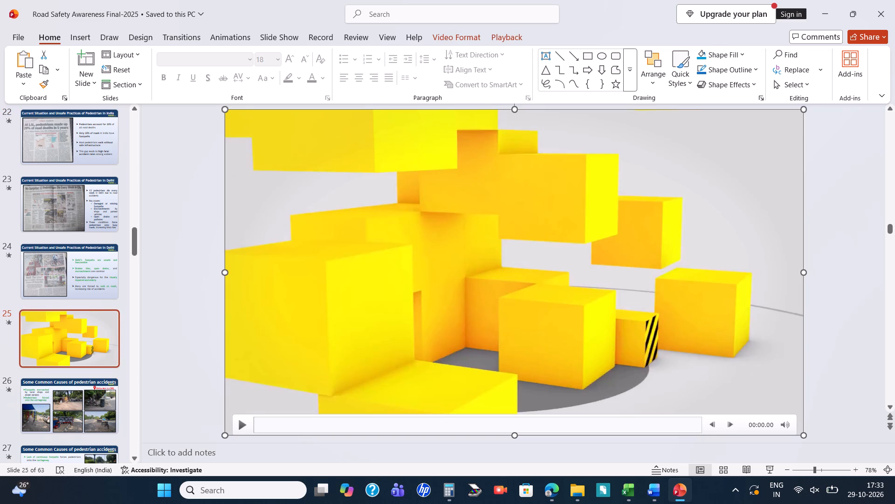
left_click(241, 426)
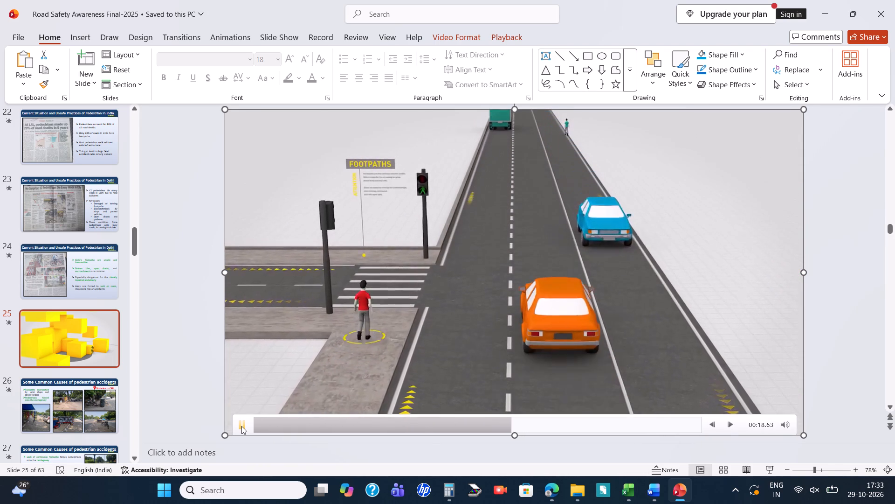
left_click(241, 426)
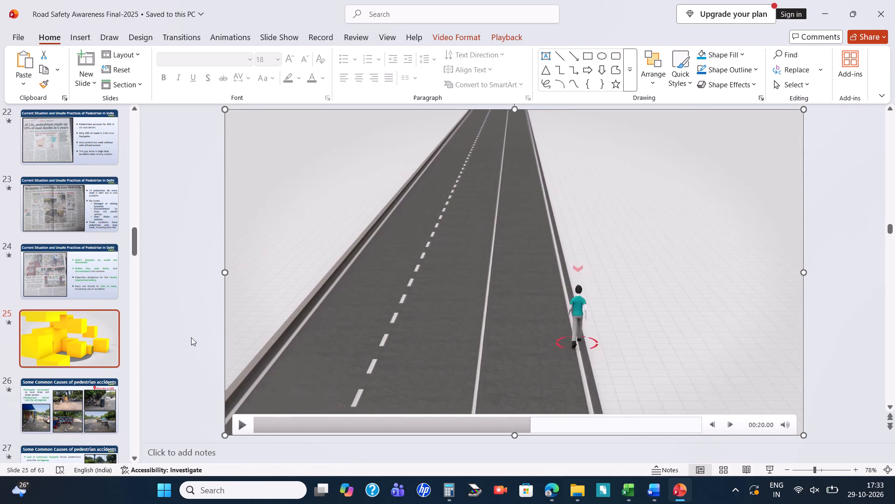
Apply the thin black frame picture style to the blue-canopy street stall picture on slide 26.
left_click(88, 392)
left_click(431, 314)
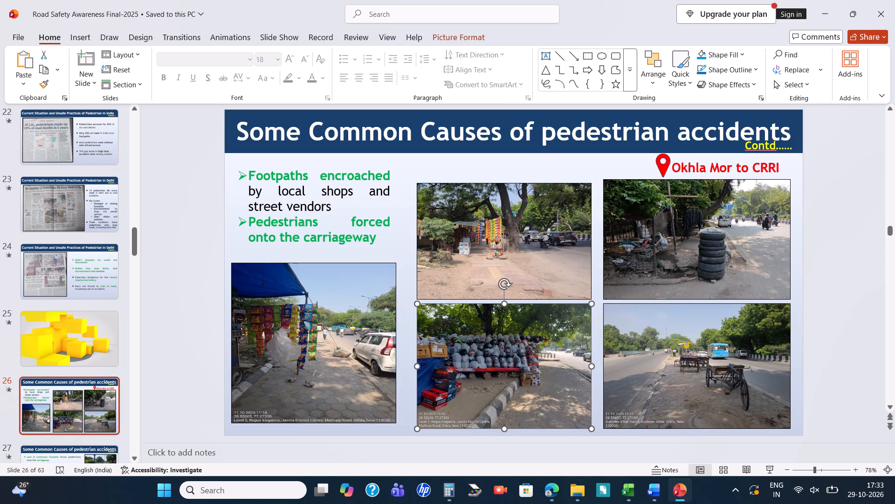
right_click(273, 301)
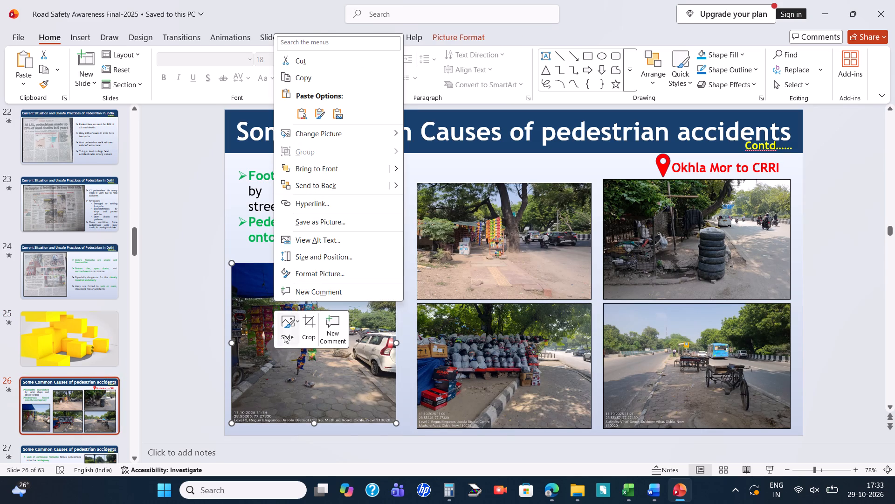
left_click(289, 331)
left_click(394, 392)
Apply the thin black frame picture style to the upper middle picture of the roadside stall beside the tree.
right_click(476, 264)
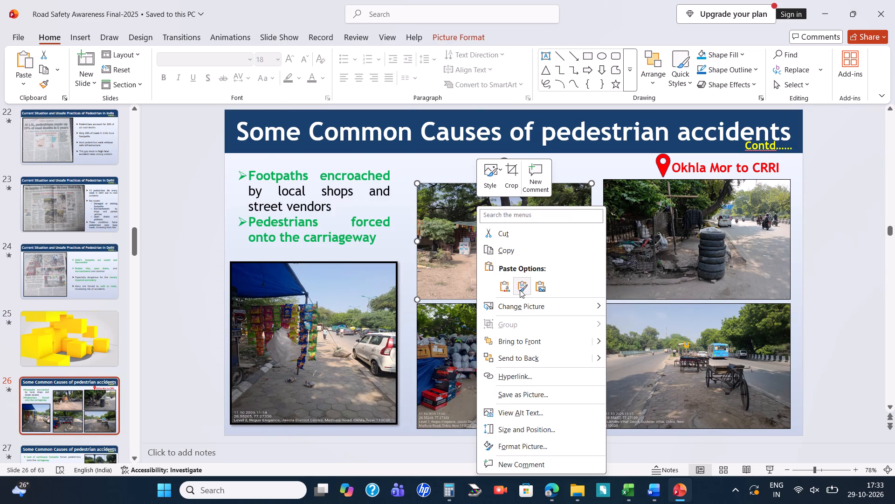
left_click(484, 180)
left_click(489, 177)
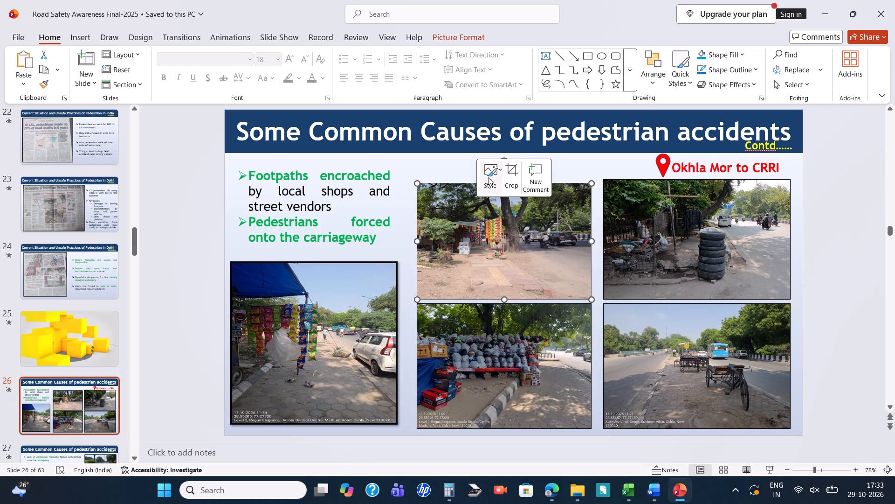
left_click(489, 177)
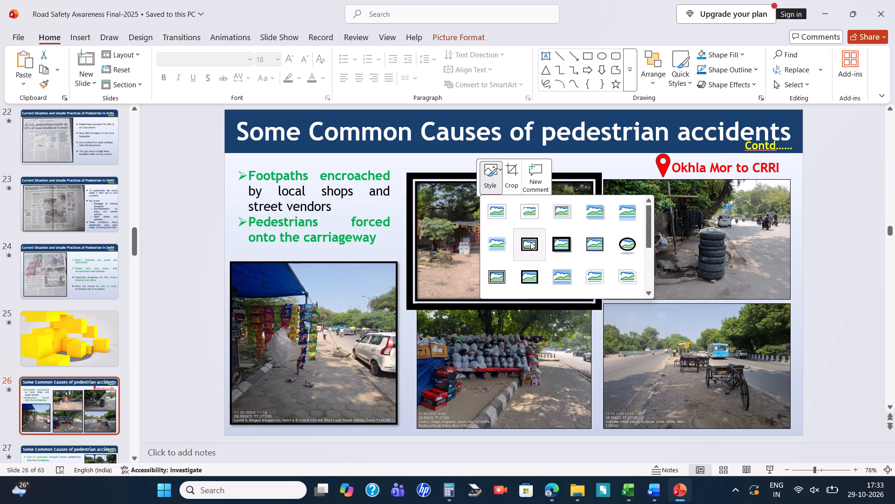
left_click(589, 241)
Apply the thin black frame picture style to the lower middle picture of the helmet vendor.
right_click(486, 352)
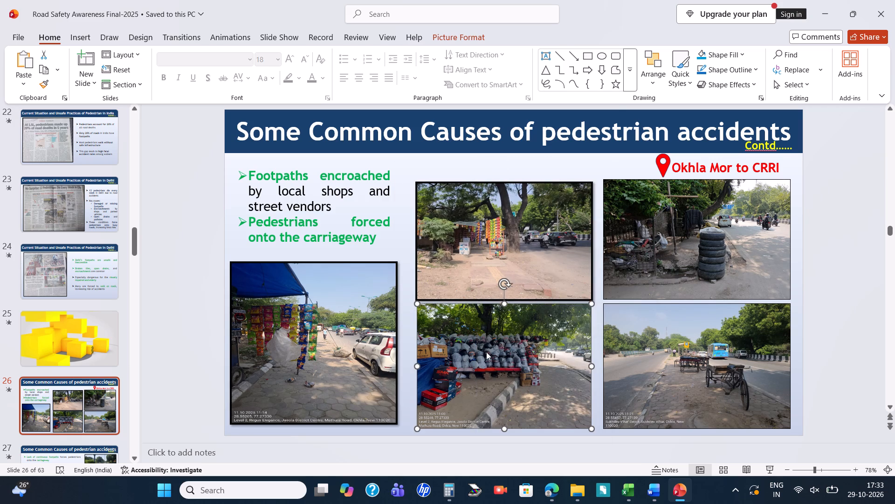
left_click(512, 373)
left_click(603, 306)
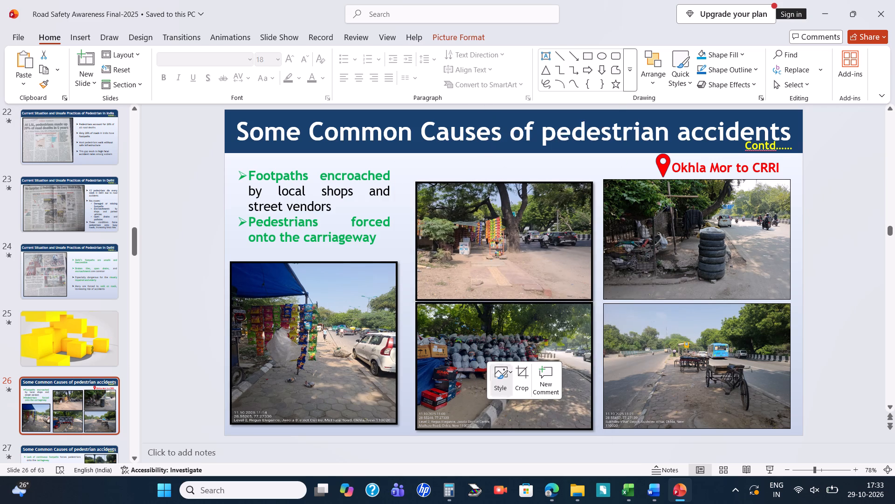
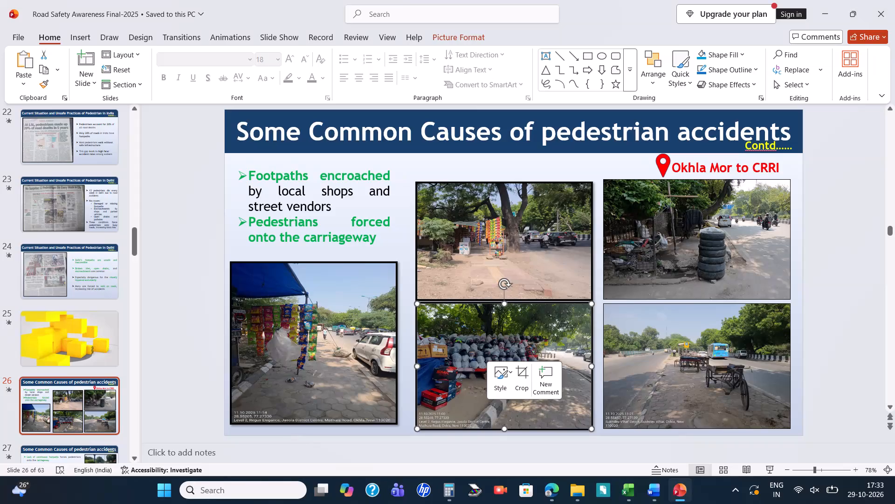
Apply the thin black frame picture style to the slide 26 picture of the stacked tyres.
left_click(662, 259)
right_click(662, 259)
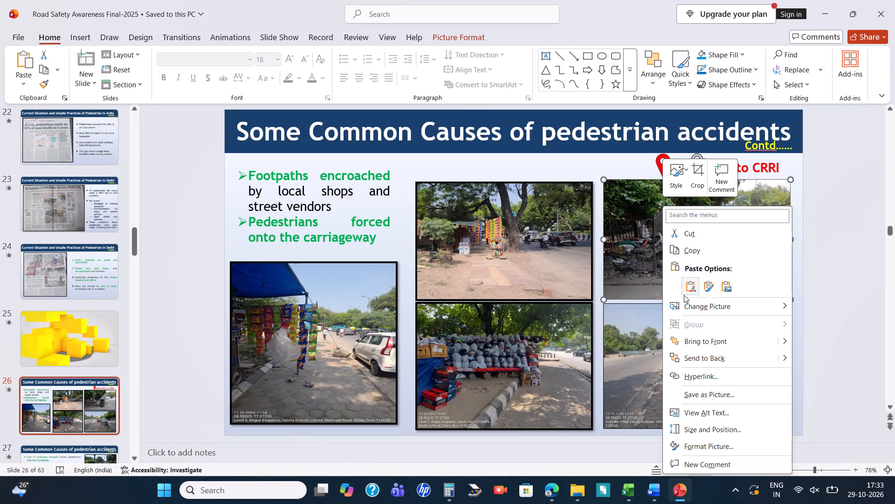
left_click(676, 186)
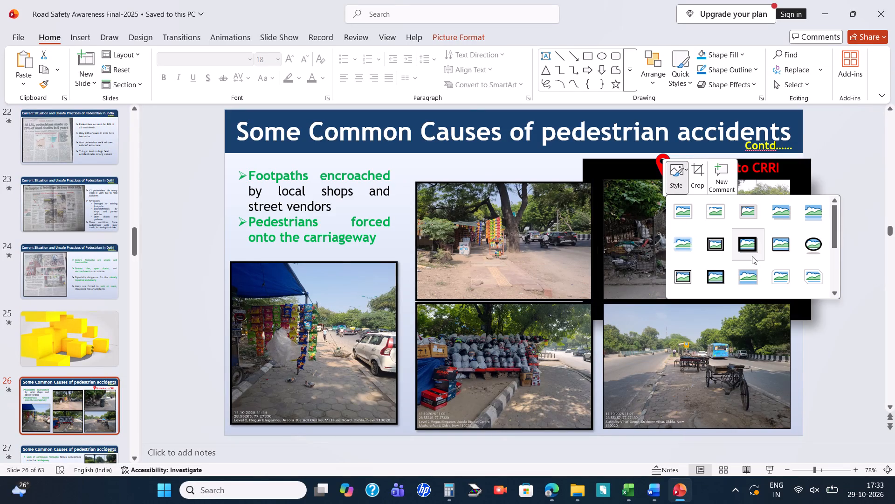
left_click(790, 244)
Apply the thin black frame picture style to the picture of the cycle carts below the stacked tyres picture.
left_click(667, 330)
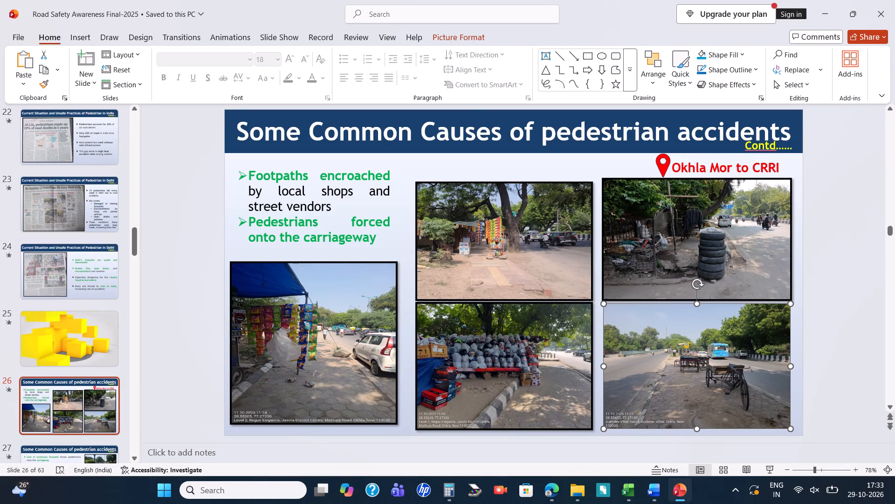
right_click(667, 330)
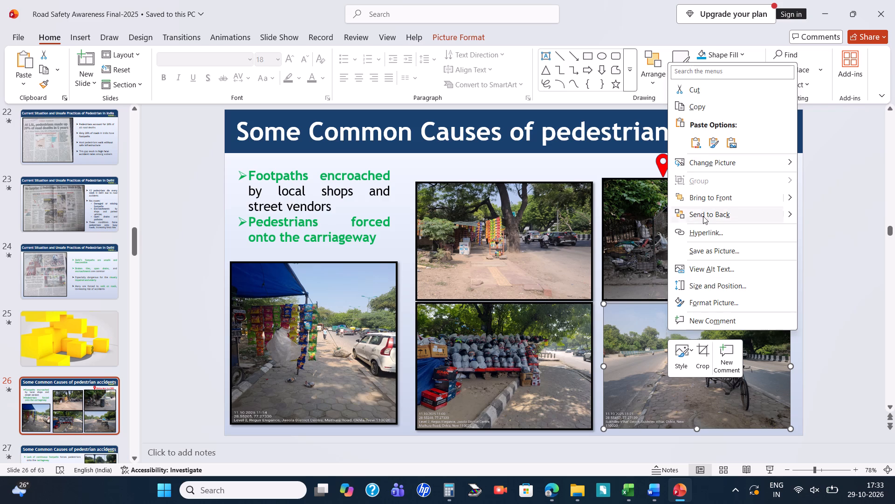
left_click(675, 361)
left_click(783, 283)
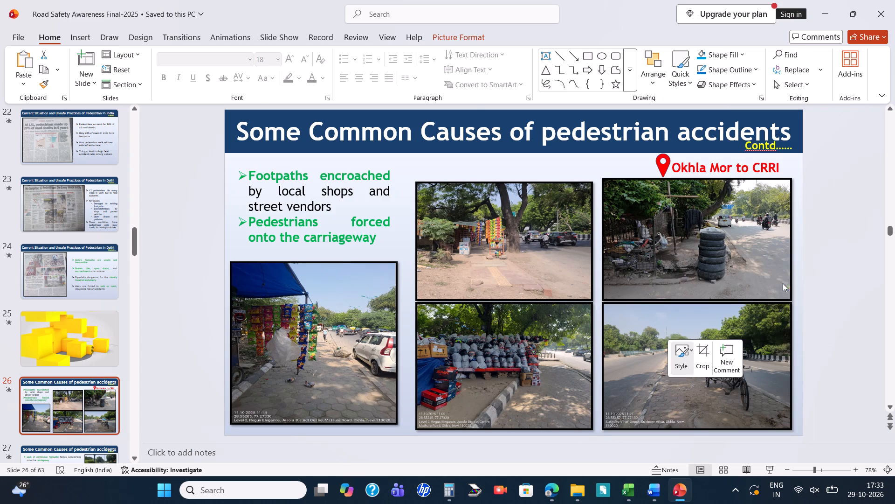
left_click(593, 313)
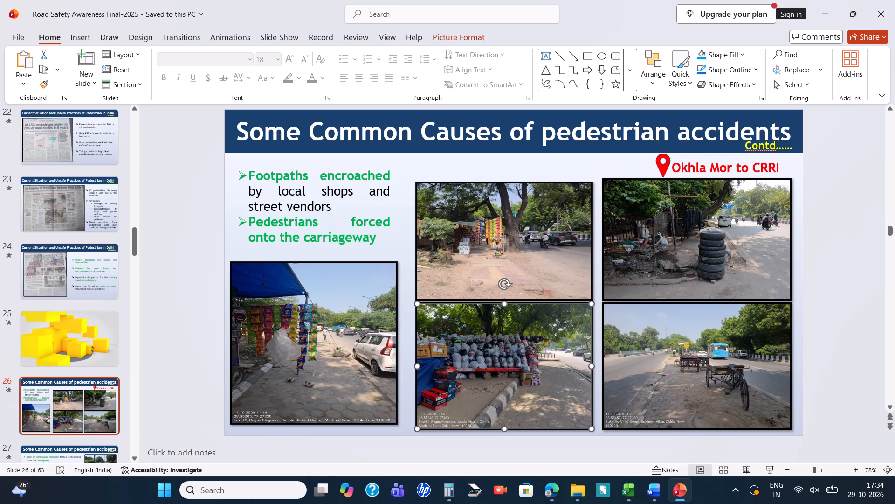
Apply the thin black frame picture style to the brick wall and open pit picture on slide 27.
scroll(499, 305, "down", 2)
scroll(480, 306, "up", 2)
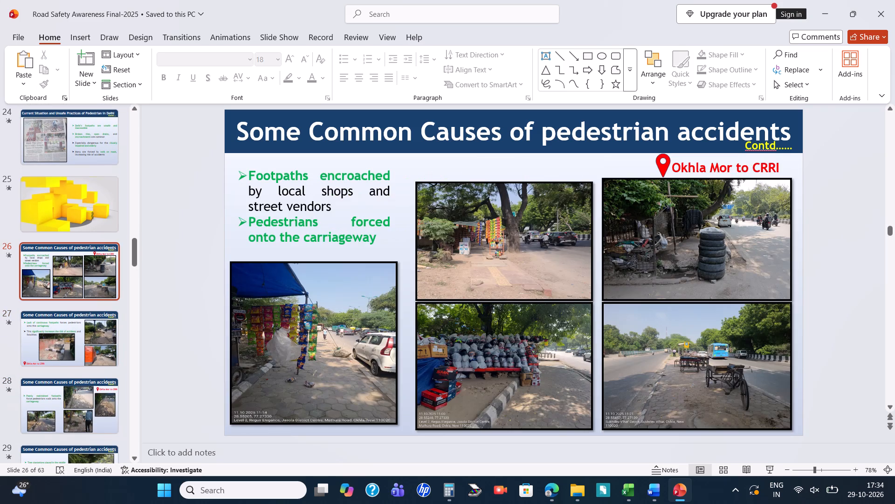
scroll(480, 306, "down", 1)
right_click(475, 308)
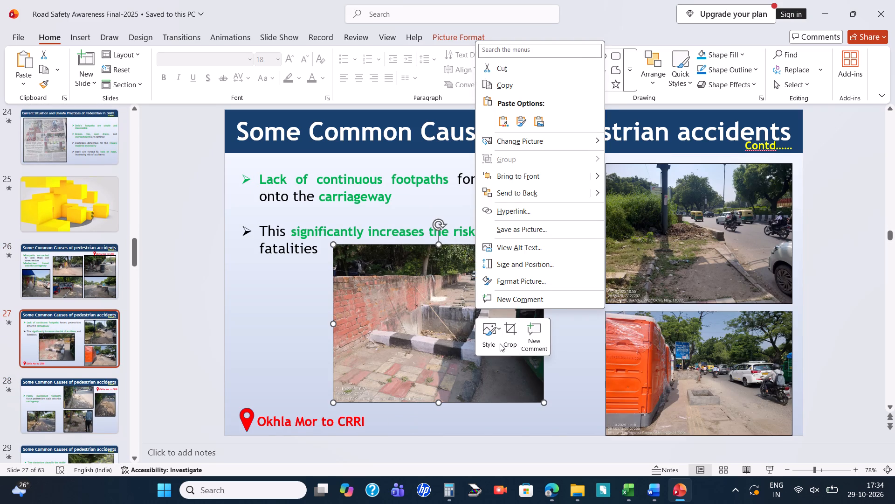
left_click(500, 343)
left_click(587, 399)
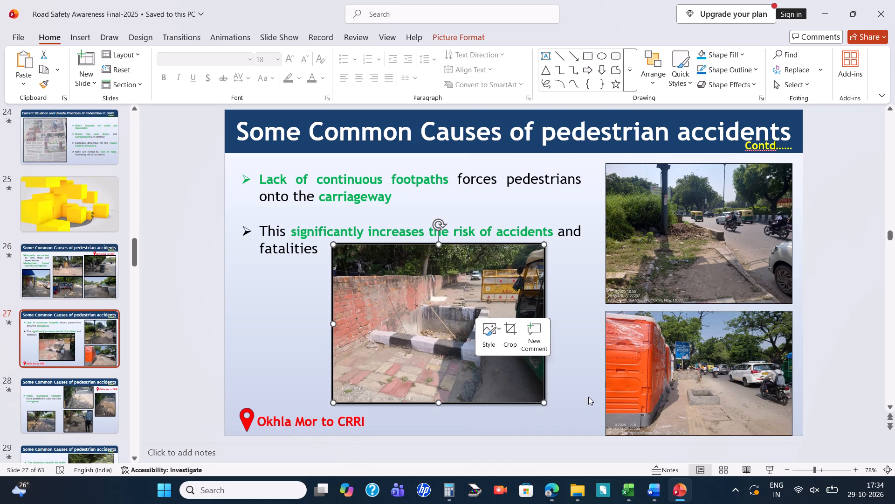
Apply the thin black frame picture style to the upper picture of the unpaved roadside with the pole.
left_click(626, 248)
right_click(626, 245)
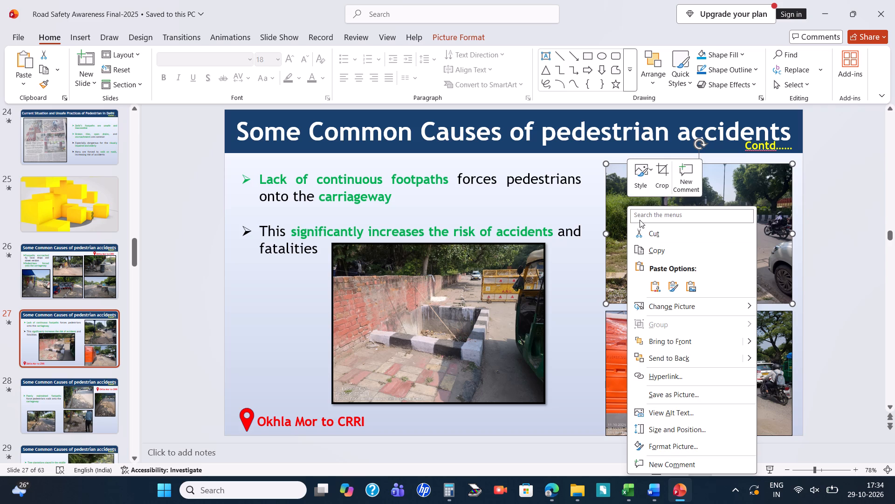
left_click(647, 186)
left_click(743, 240)
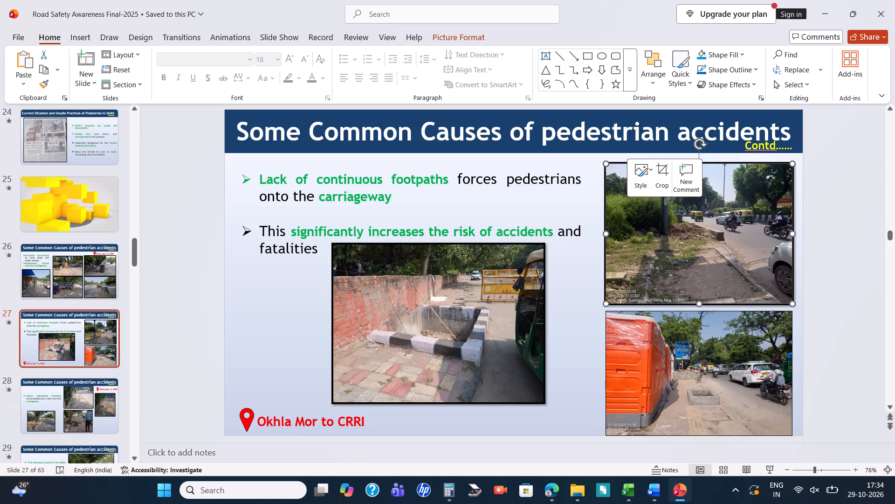
Apply the thin black frame picture style to the lower picture with the orange cabins.
left_click(726, 340)
right_click(726, 340)
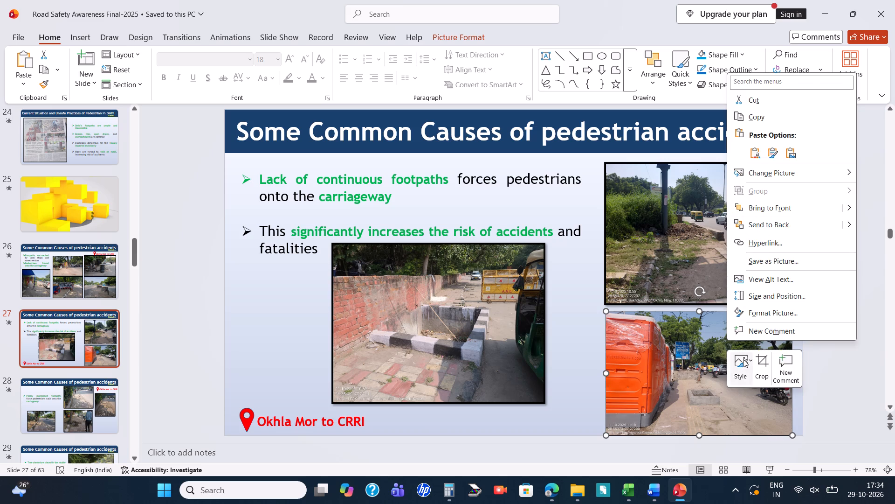
left_click(743, 359)
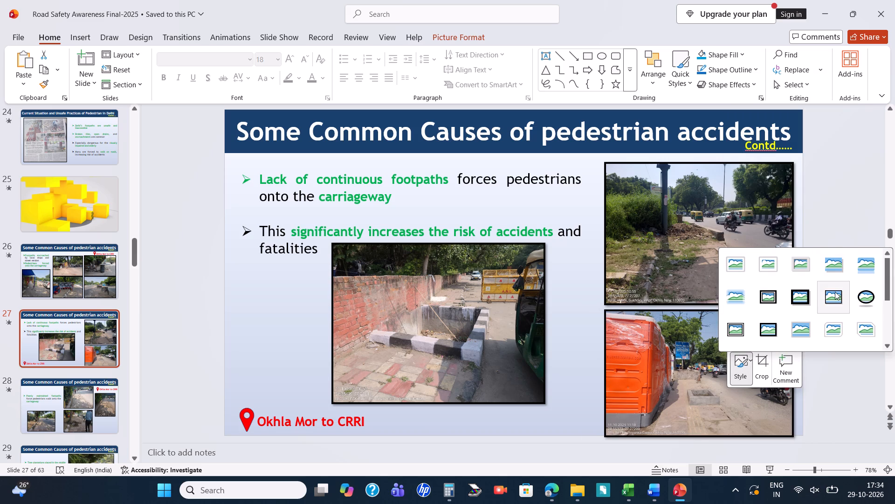
left_click(835, 292)
left_click(571, 365)
Shorten the unpaved roadside picture by raising its bottom edge, and extend its top edge slightly towards the title bar.
left_click(658, 257)
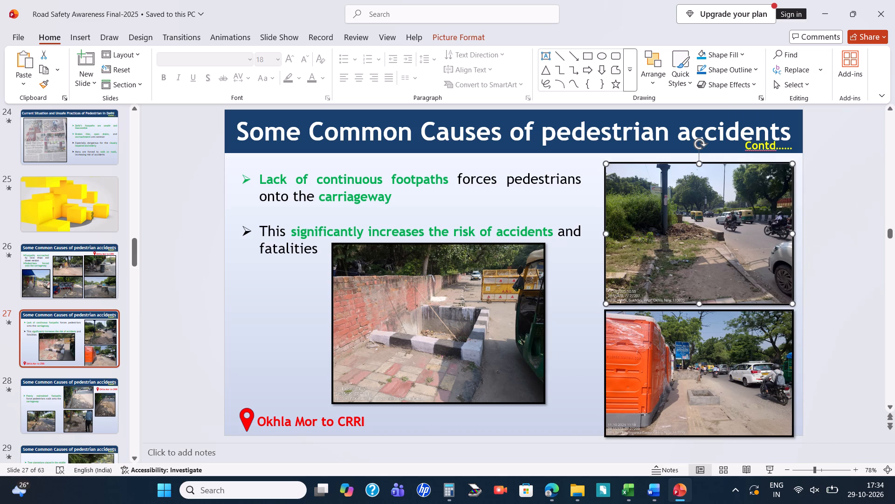
left_click_drag(699, 303, 700, 294)
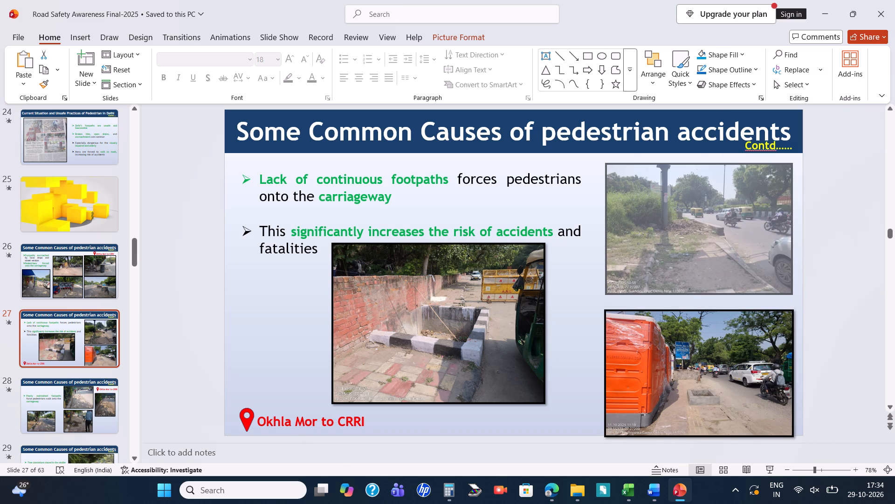
left_click_drag(700, 294, 700, 289)
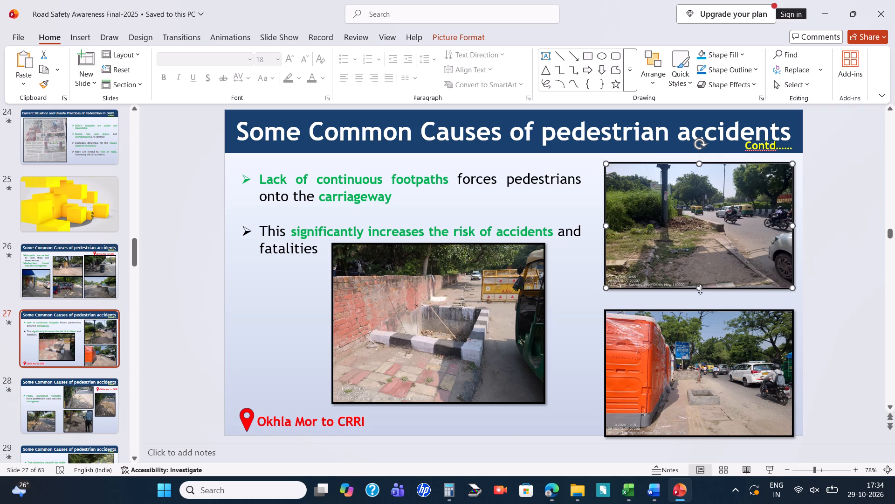
left_click_drag(699, 164, 699, 162)
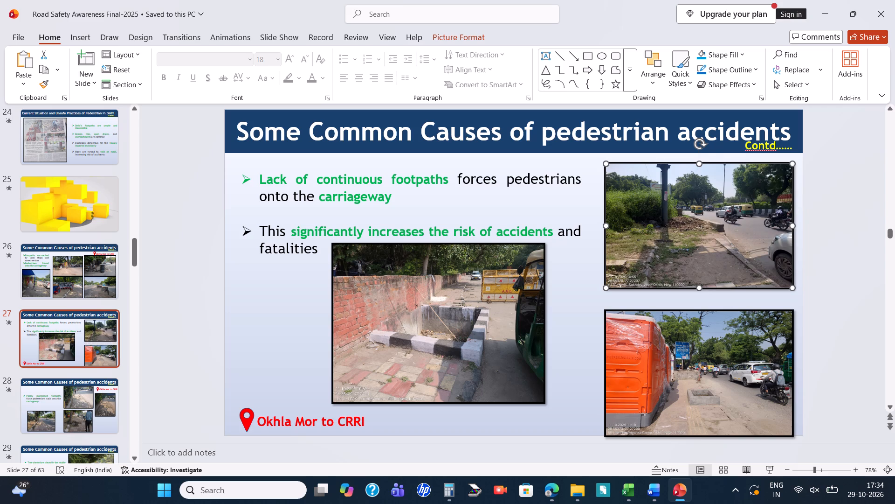
left_click_drag(699, 162, 699, 159)
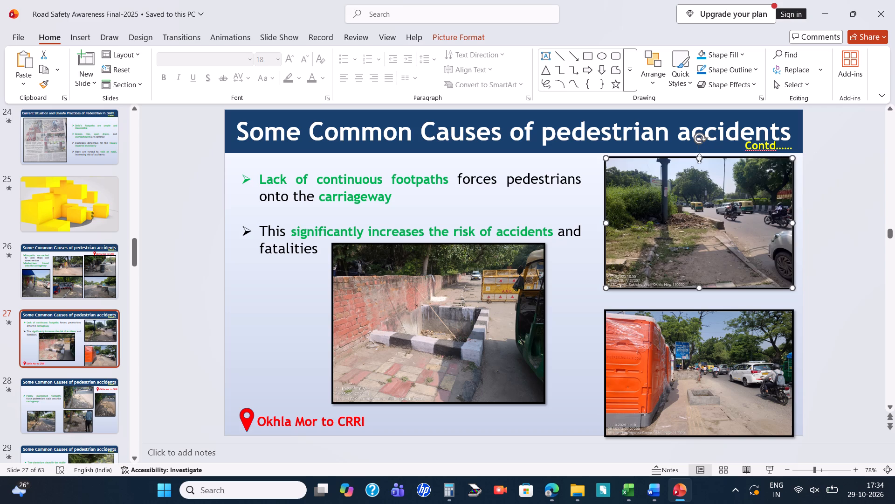
Resize the orange cabins picture by raising its bottom edge off the slide border and its top edge slightly.
left_click(698, 351)
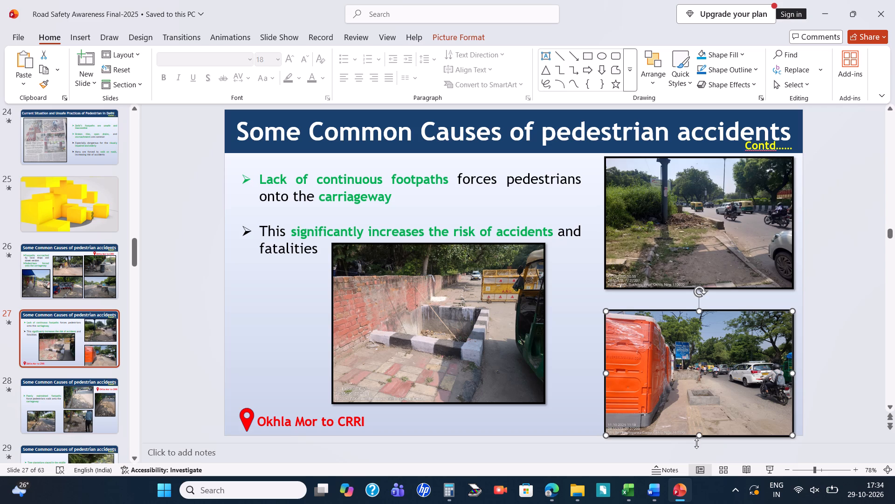
left_click_drag(701, 434, 700, 430)
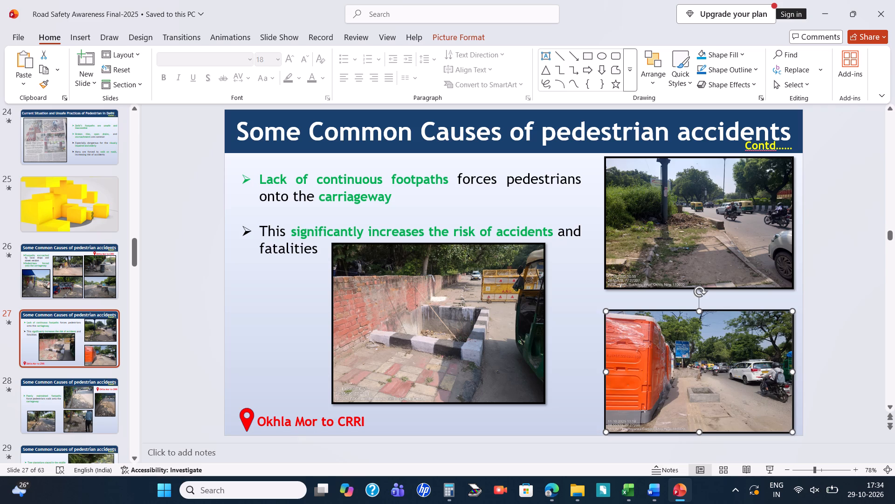
left_click(699, 312)
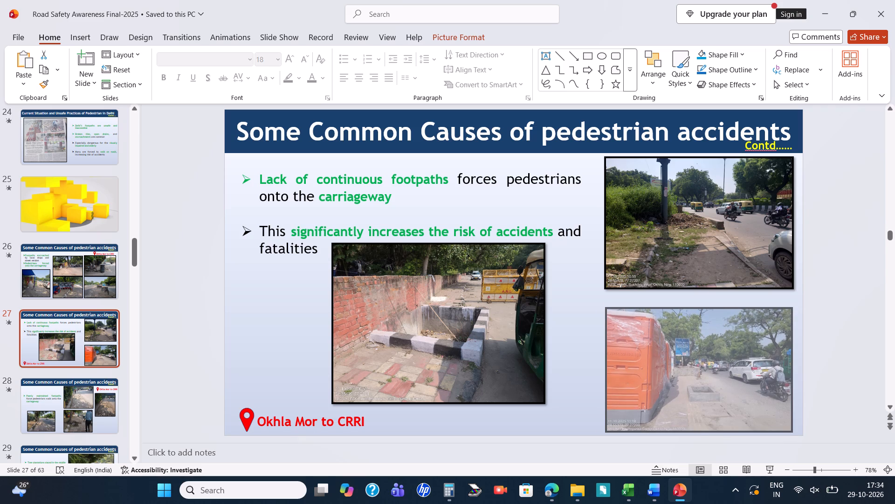
left_click(811, 297)
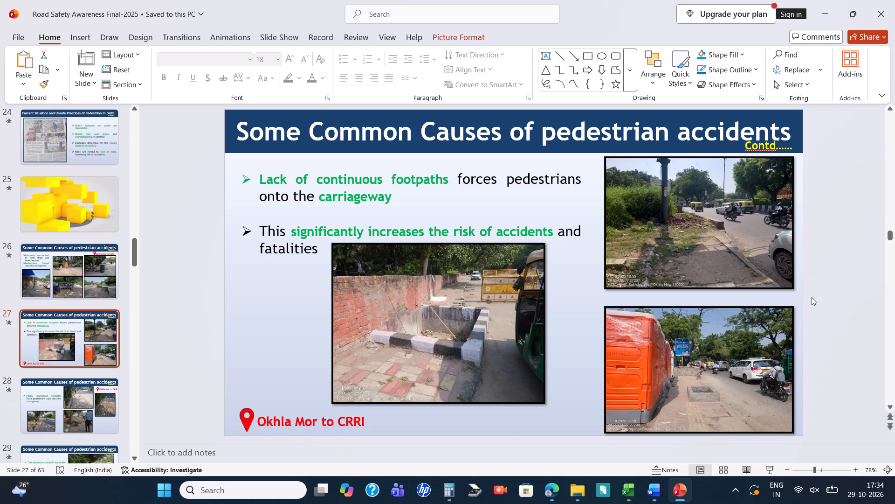
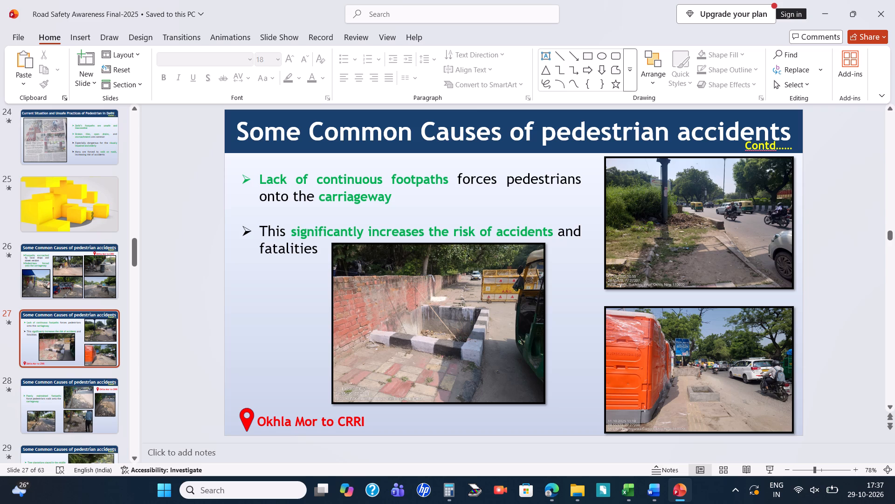
On slide 28, apply the thin black frame picture style to the picture of the tree-lined road with the white car.
scroll(636, 311, "down", 1)
left_click(481, 294)
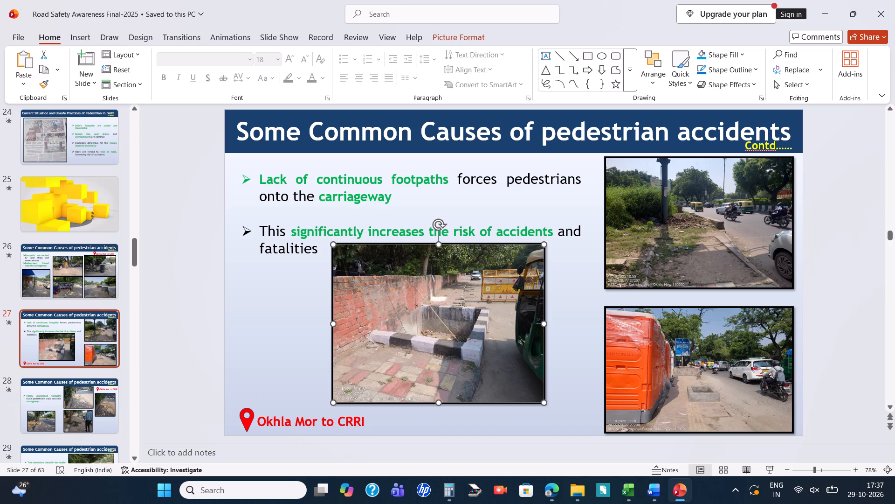
scroll(516, 323, "down", 1)
scroll(516, 323, "up", 1)
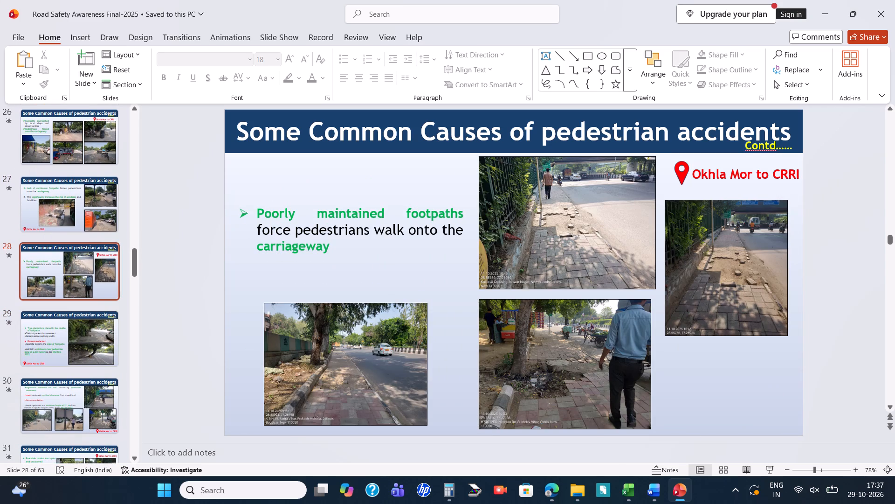
left_click(325, 356)
right_click(325, 356)
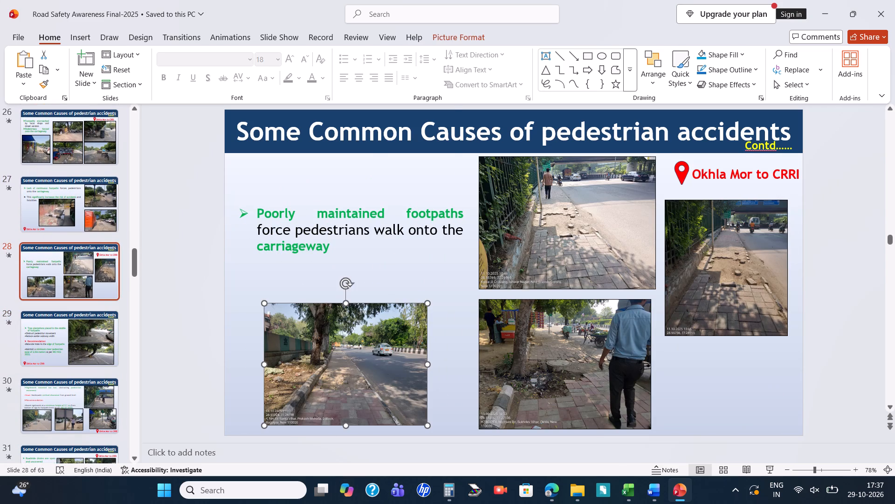
left_click(343, 377)
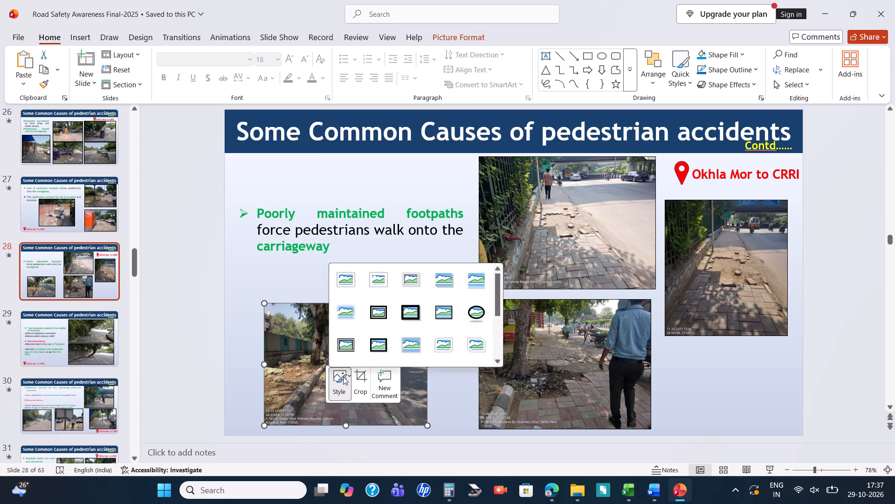
left_click(455, 307)
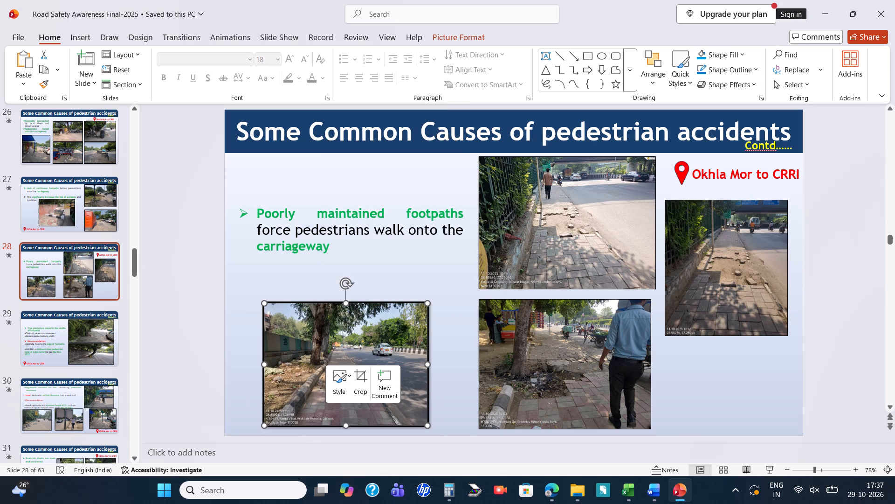
Apply the thin black frame picture style to the upper footpath picture with the green fence and flyover.
left_click(534, 239)
right_click(534, 239)
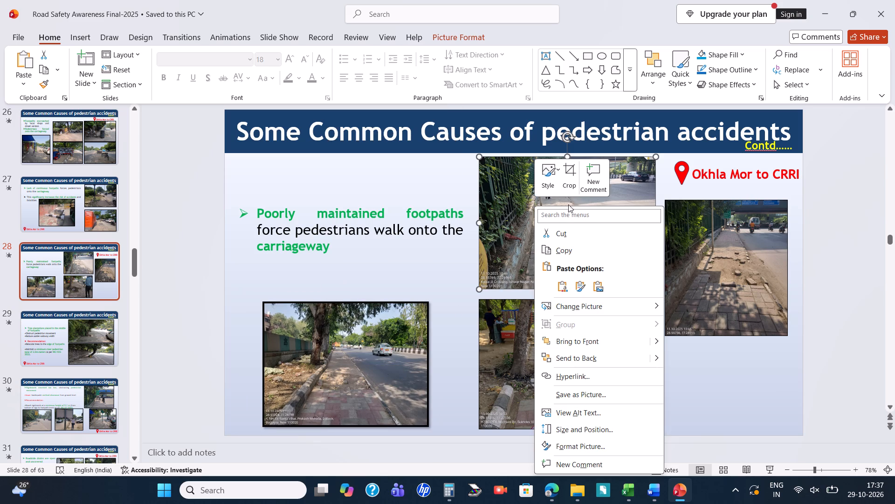
left_click(551, 179)
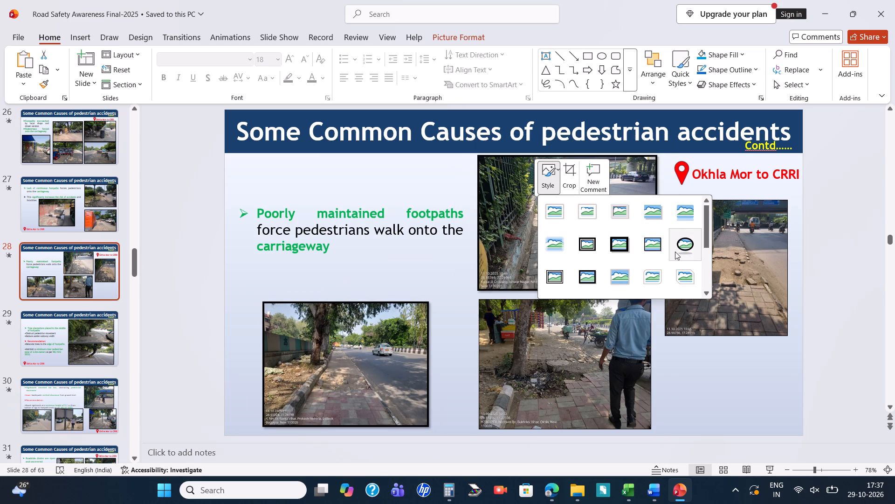
left_click(660, 250)
Apply the thin black frame picture style to the picture of the man in the blue shirt.
left_click(555, 355)
right_click(555, 355)
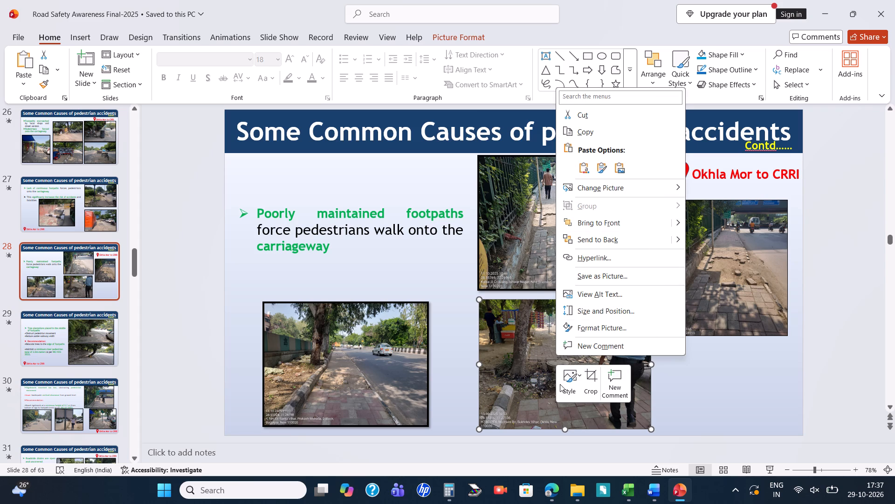
left_click(560, 384)
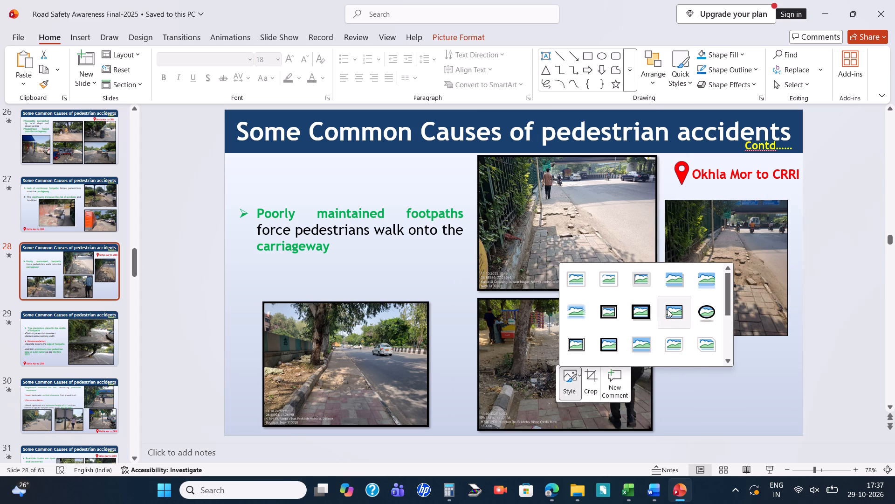
left_click(668, 309)
Widen the picture of the man in the blue shirt to match the width of the footpath picture above it.
left_click(604, 351)
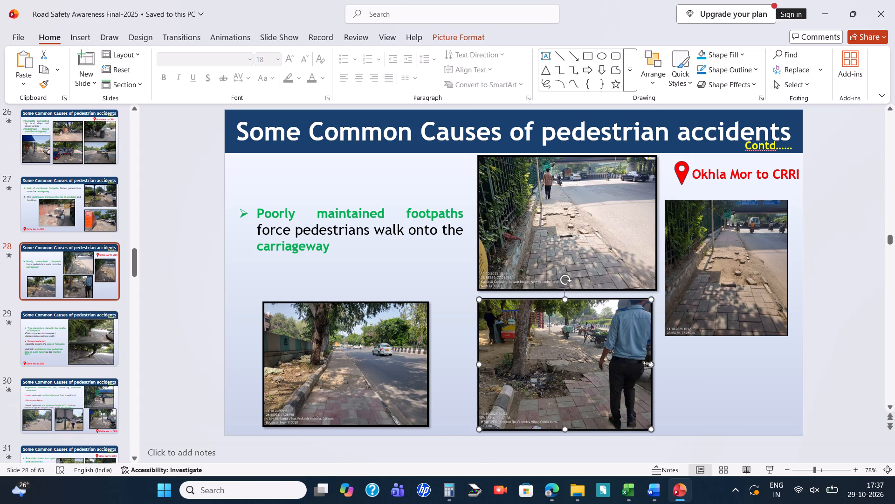
left_click_drag(650, 365, 655, 364)
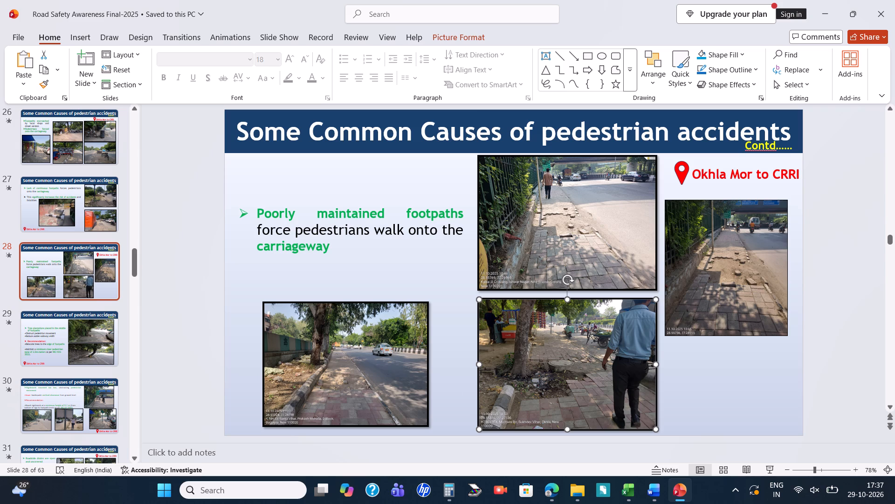
Enlarge the tree-lined road picture in width and height and position it directly beneath the "Poorly maintained footpaths" text.
left_click(392, 378)
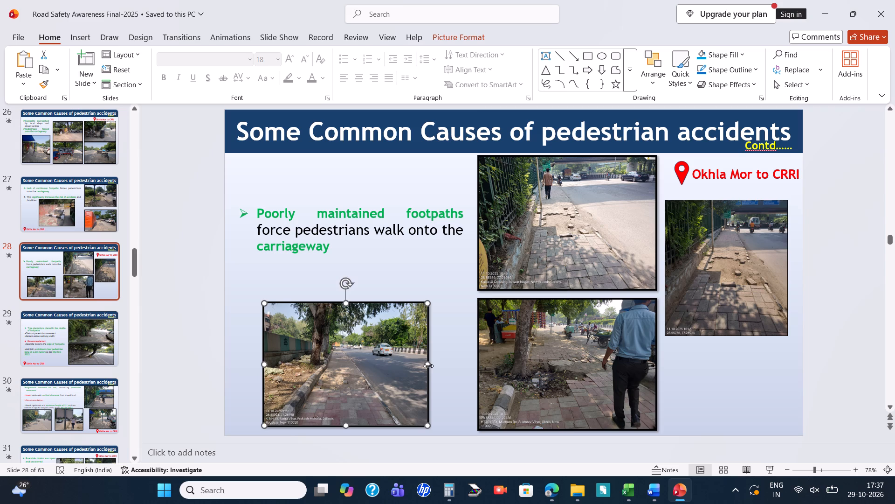
left_click_drag(428, 365, 437, 375)
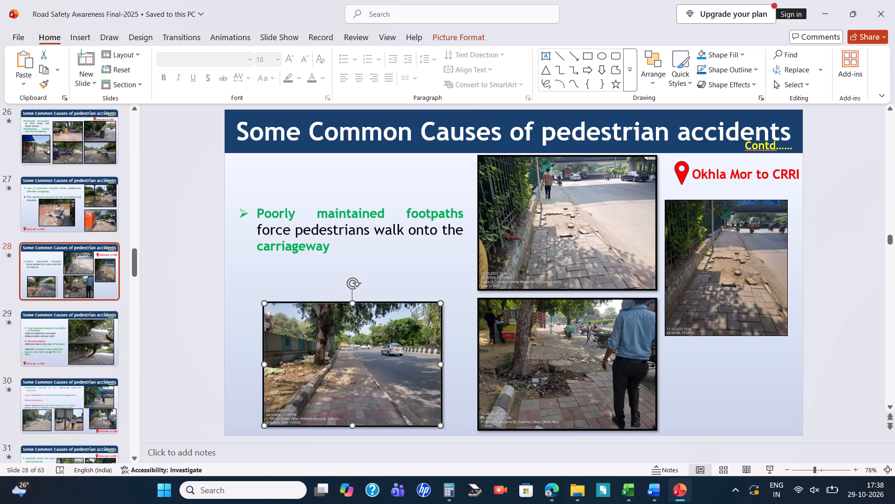
left_click_drag(356, 303, 354, 269)
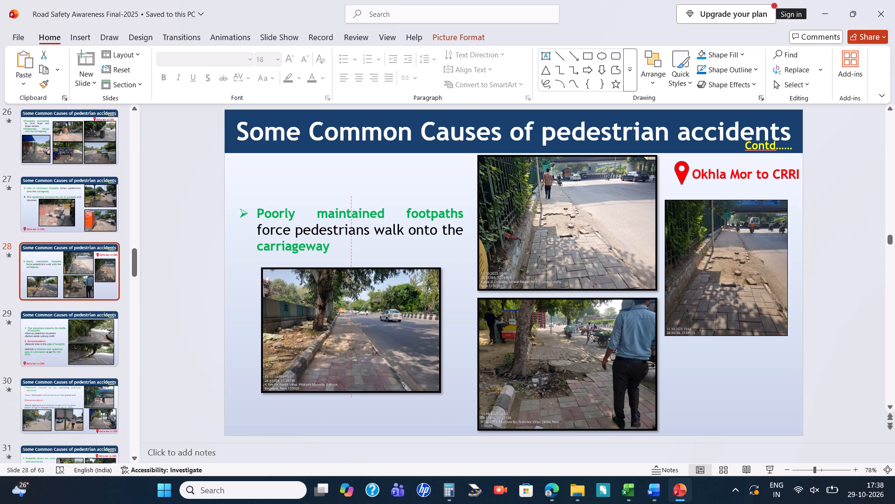
left_click_drag(354, 269, 340, 271)
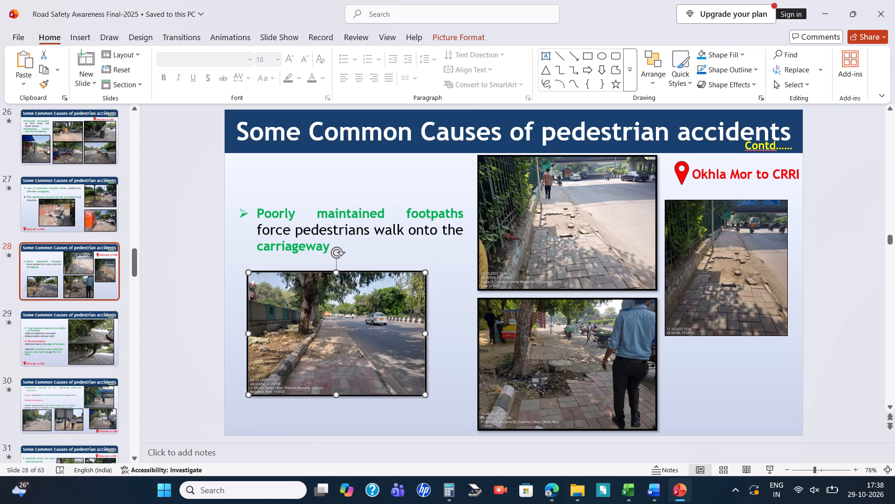
left_click_drag(427, 334, 445, 334)
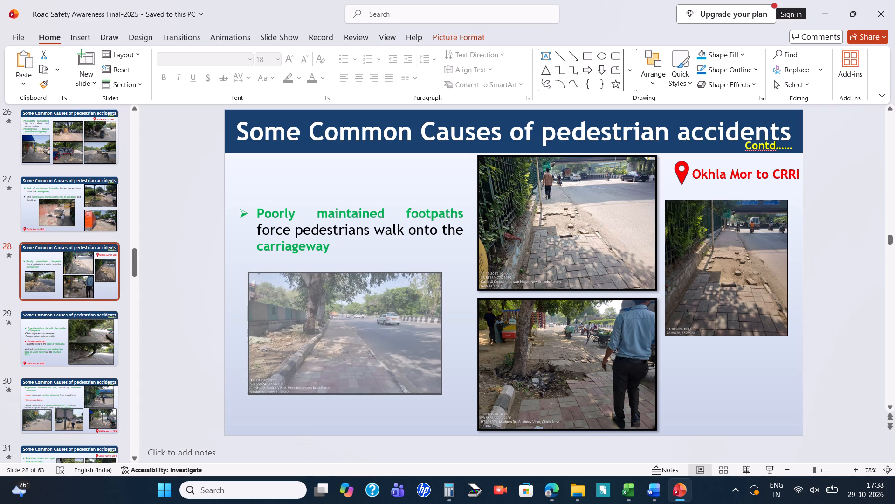
left_click_drag(445, 334, 454, 336)
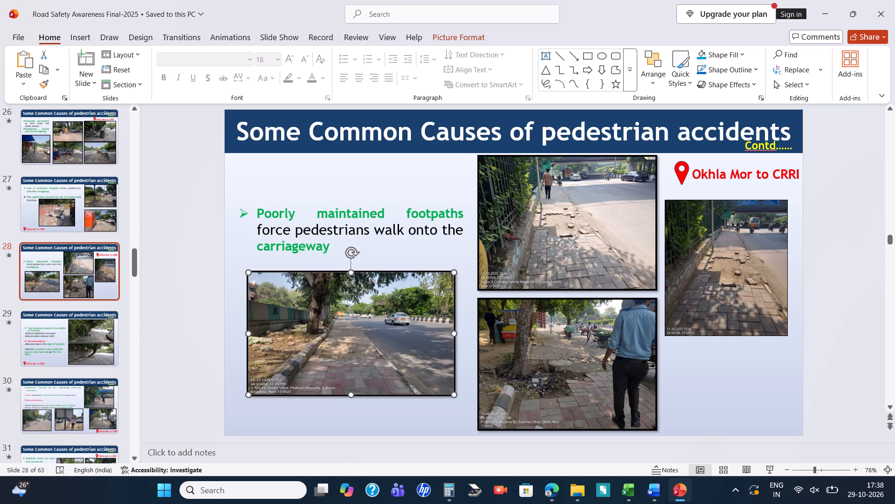
left_click_drag(352, 396, 348, 410)
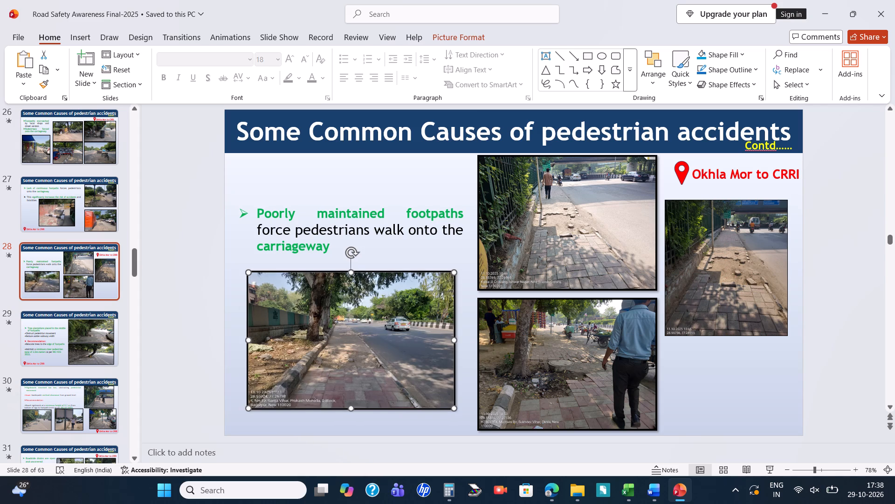
left_click_drag(419, 270, 417, 260)
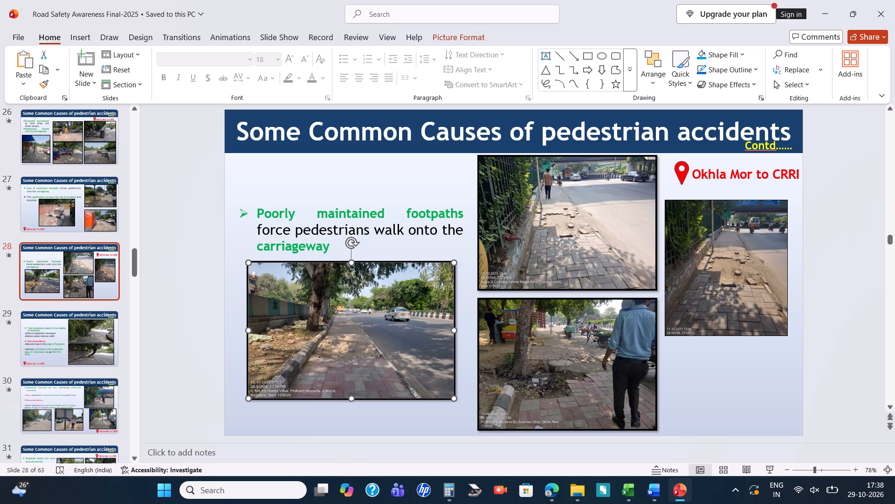
Enlarge the broken footpath picture under the "Okhla Mor to CRRI" caption slightly and move it down beside the blue-shirt picture.
left_click(734, 290)
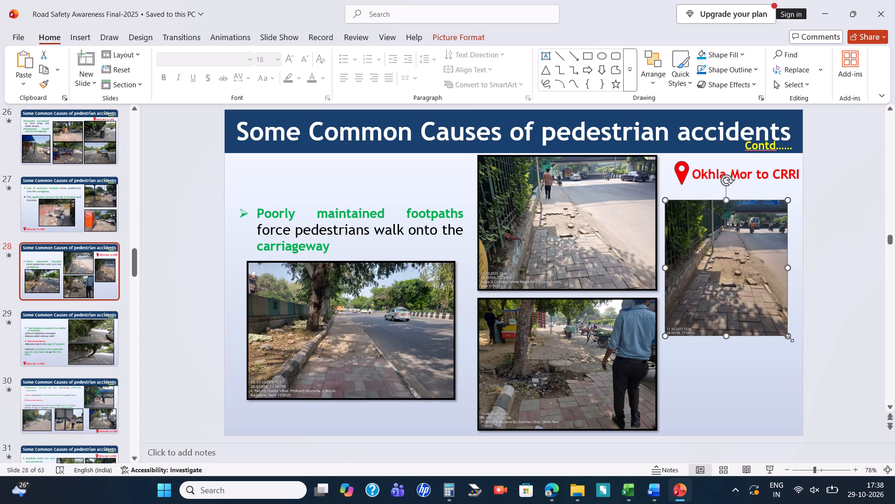
left_click_drag(788, 334, 797, 340)
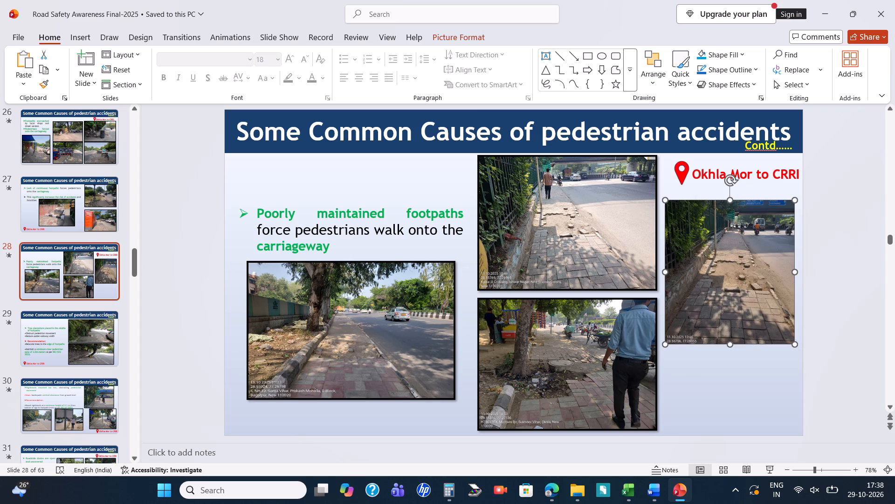
left_click_drag(754, 301, 753, 363)
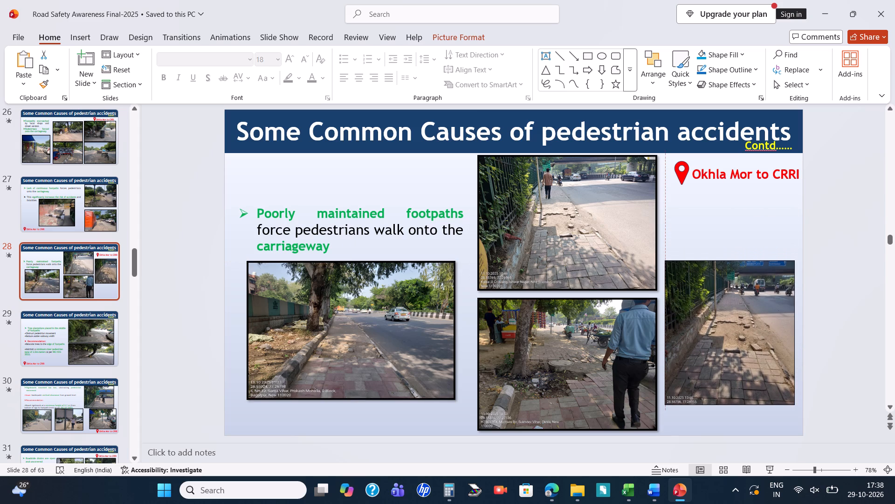
left_click_drag(753, 363, 753, 359)
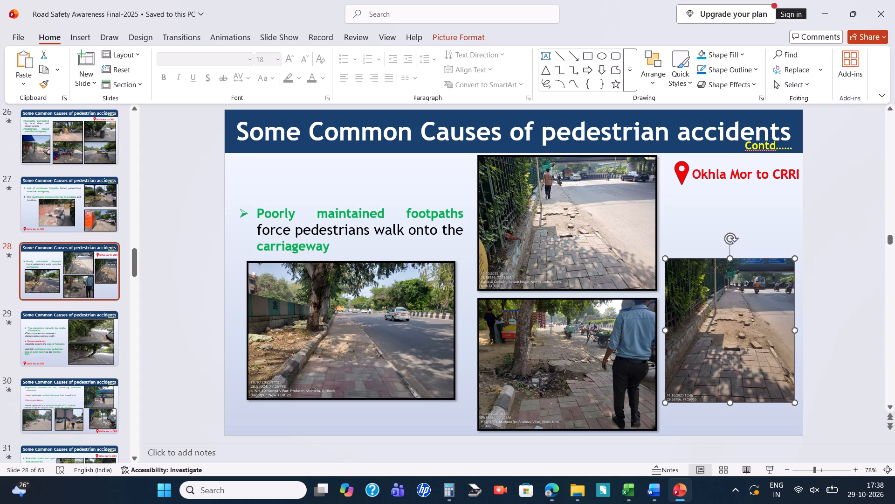
Apply the thin black frame picture style to the broken footpath picture below the "Okhla Mor to CRRI" caption.
right_click(752, 356)
left_click(774, 381)
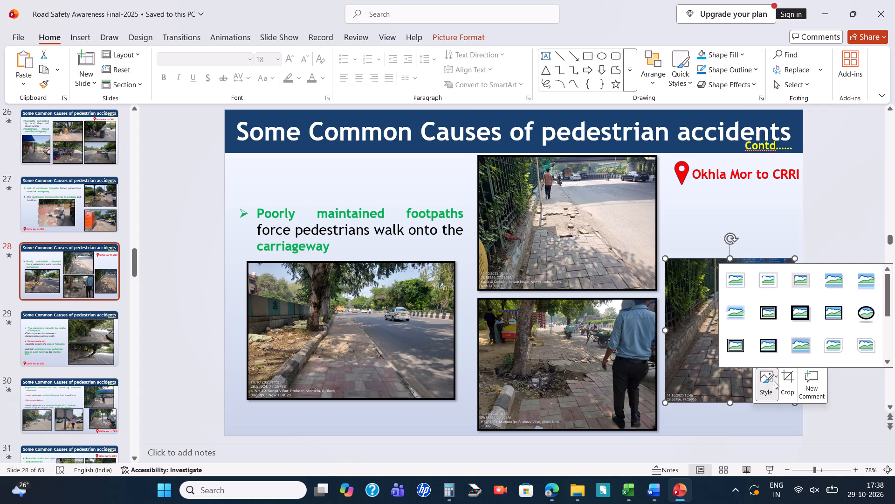
left_click(835, 317)
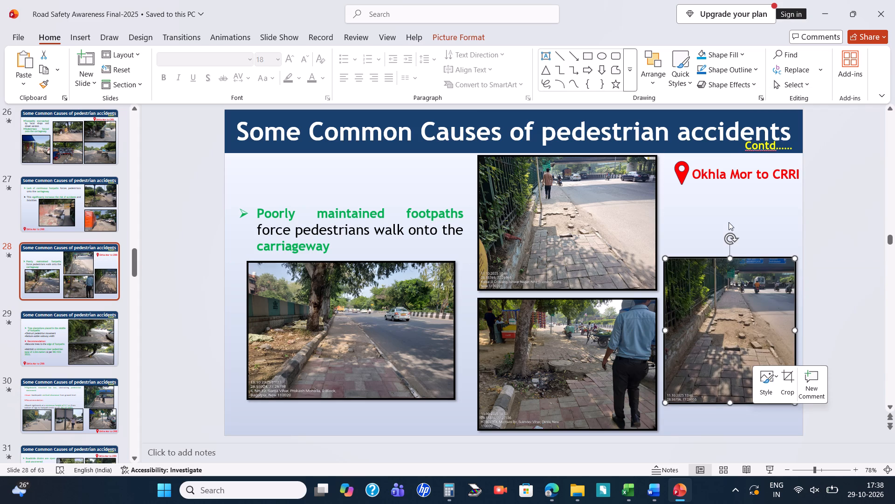
left_click(729, 222)
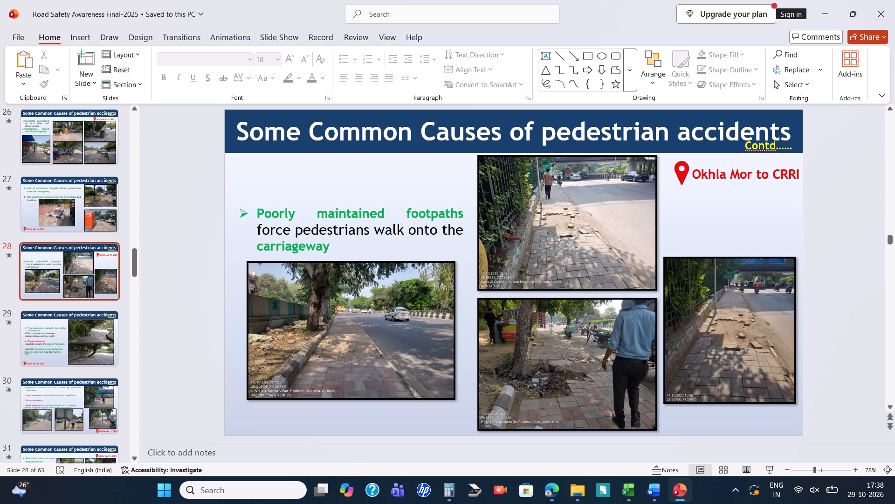
On slide 29, apply the thin black frame picture style to the upper picture with the vine-covered wall.
left_click(79, 338)
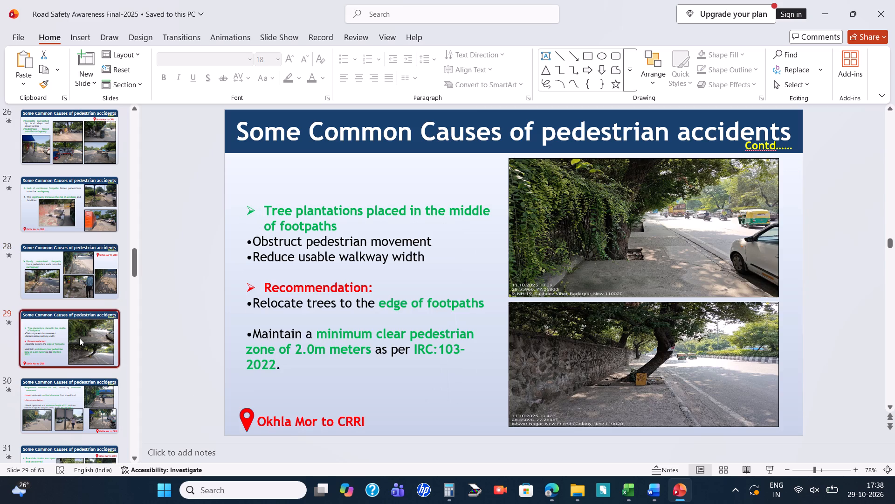
left_click(623, 252)
right_click(623, 252)
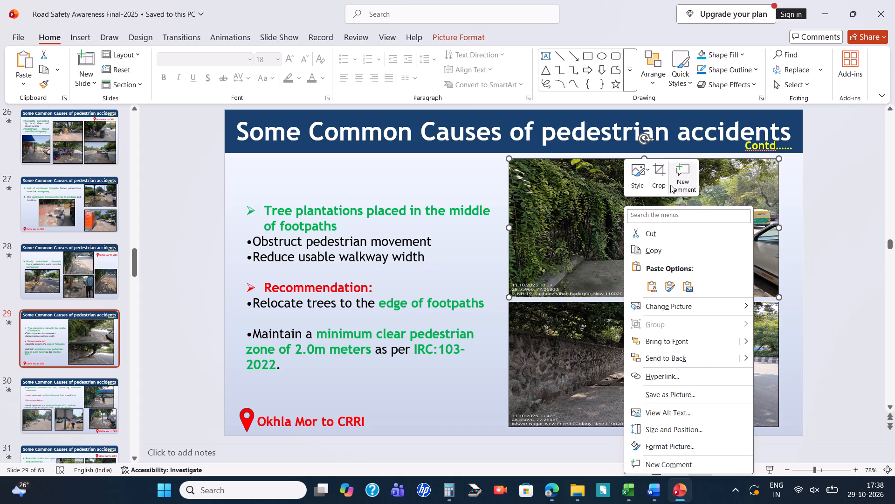
left_click(649, 183)
left_click(742, 243)
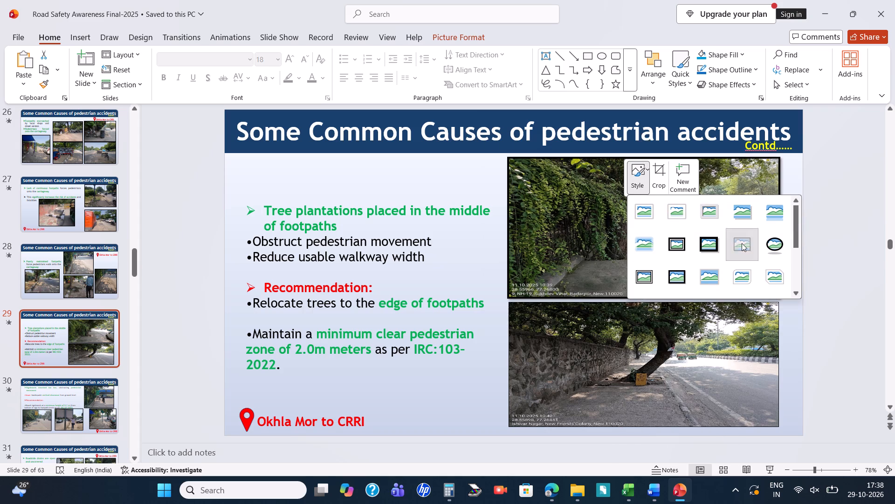
Apply the thin black frame picture style to the lower picture with the leaning tree and stone wall.
left_click(597, 353)
right_click(597, 353)
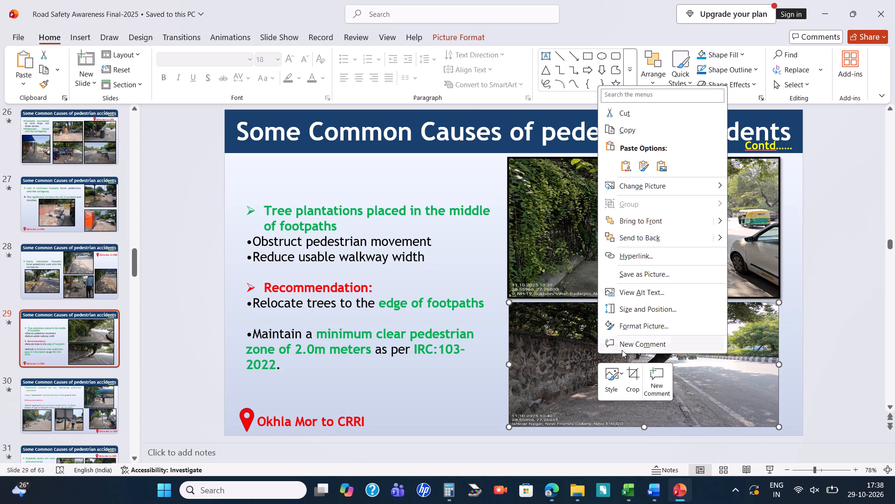
left_click(617, 377)
left_click(709, 312)
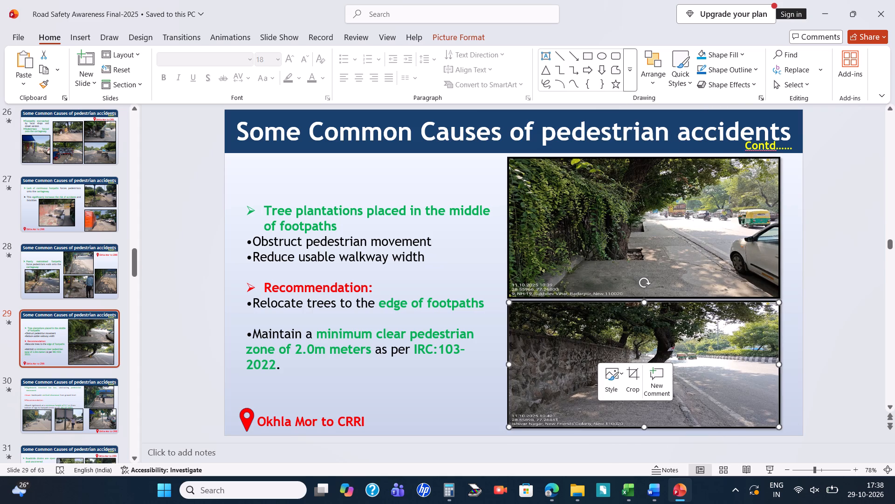
Shorten the vine-covered wall picture by raising its bottom edge to widen the gap above the leaning tree picture.
left_click(624, 272)
left_click_drag(643, 299, 643, 294)
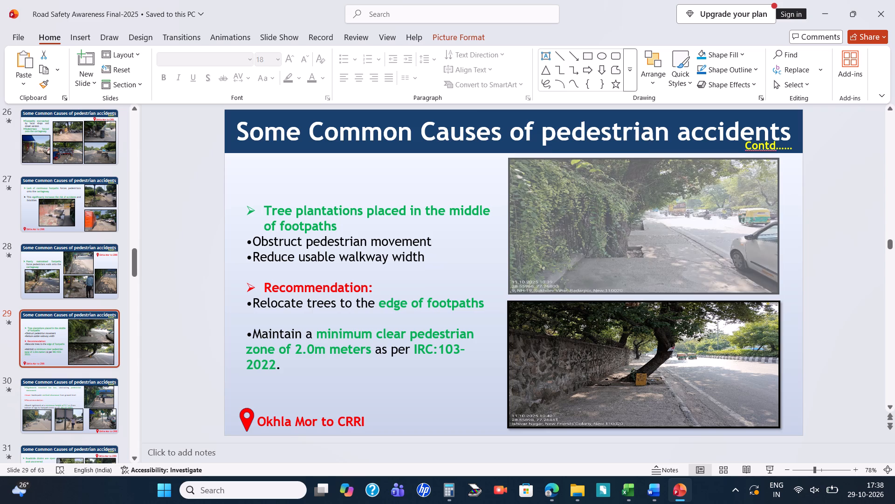
left_click_drag(643, 294, 648, 289)
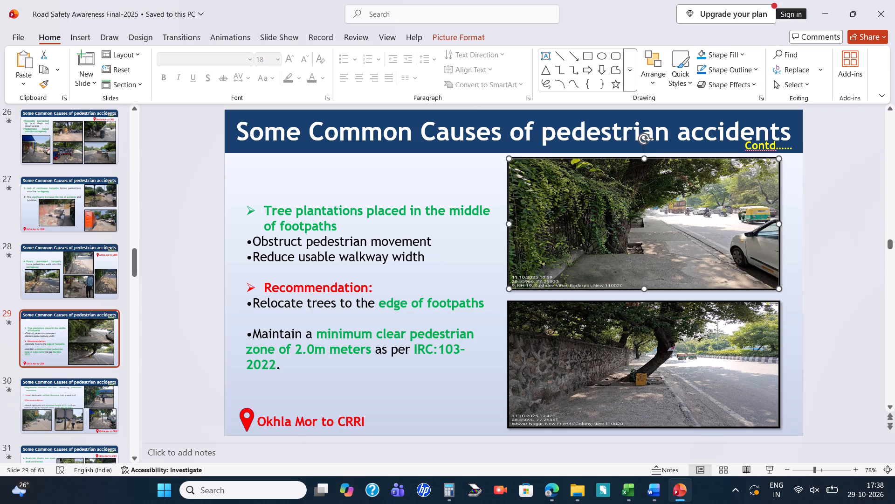
On slide 29, extend the leaning tree picture's top edge upward to narrow the gap below the vine-covered wall picture.
left_click(647, 323)
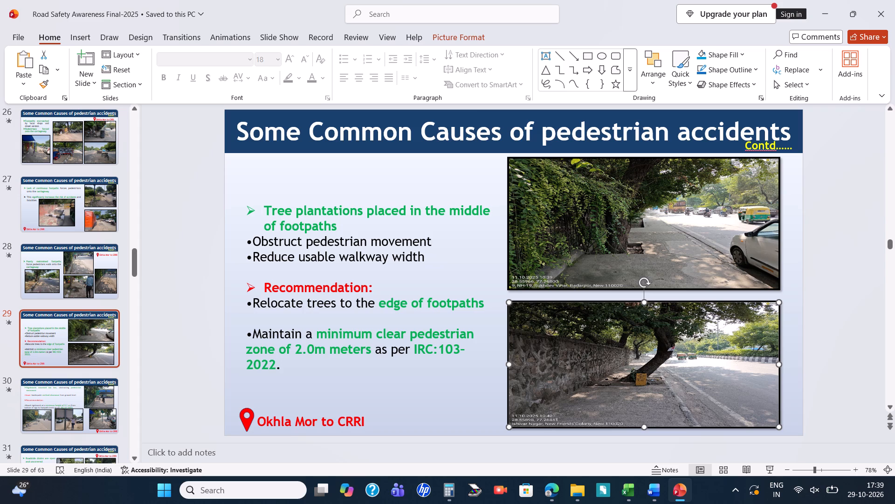
left_click_drag(641, 303, 641, 301)
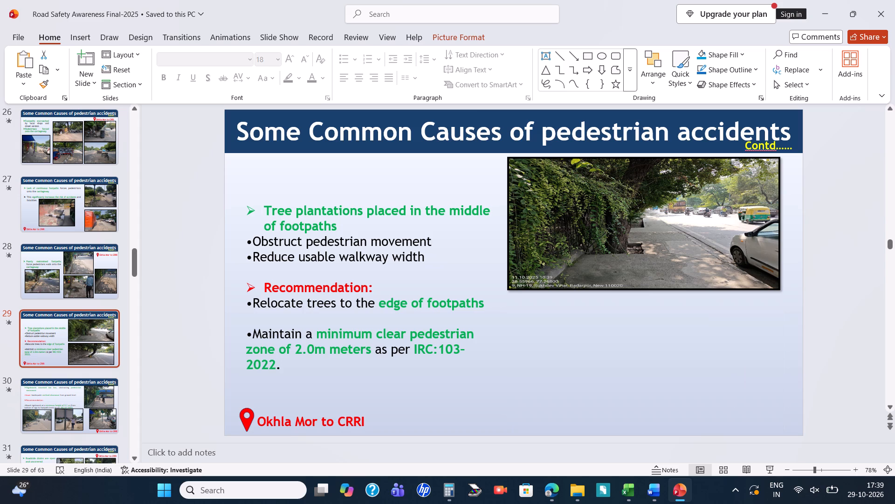
left_click_drag(641, 301, 642, 299)
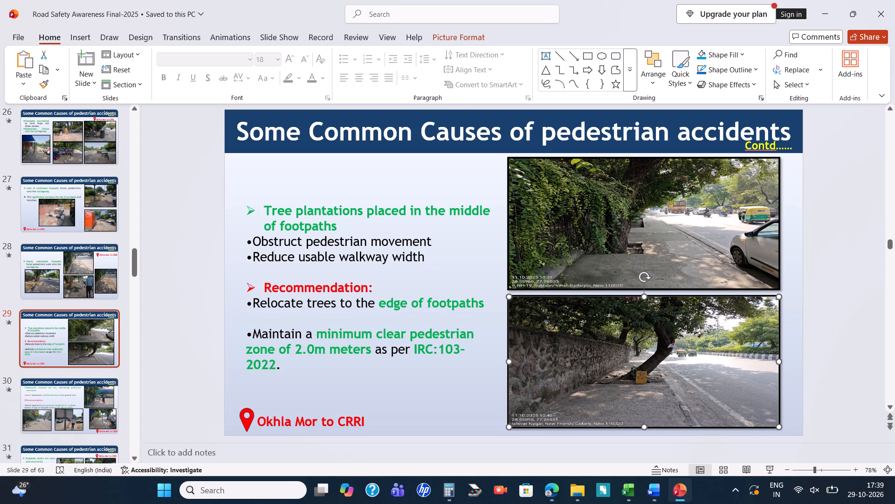
Look through the slides from the pedestrian accident causes to the helmet and accident scenario slides, checking their pictures and layout.
scroll(567, 392, "down", 3)
scroll(302, 416, "down", 4)
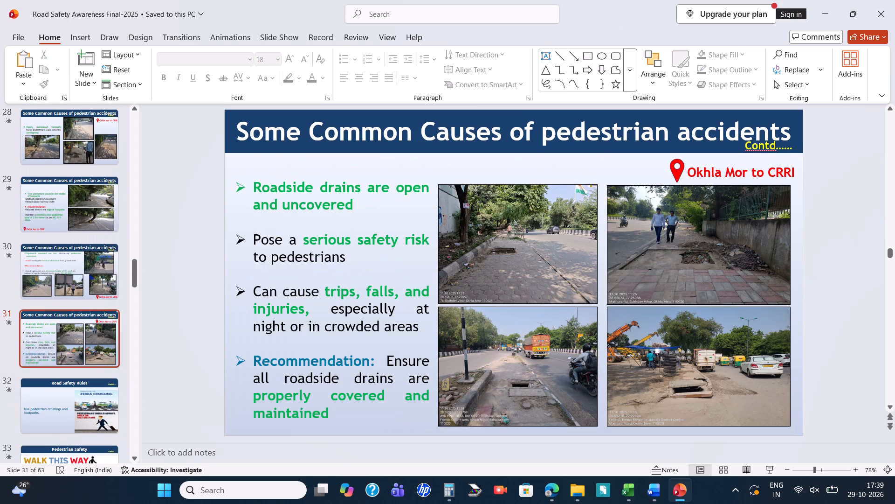
scroll(371, 394, "down", 1)
scroll(263, 337, "down", 2)
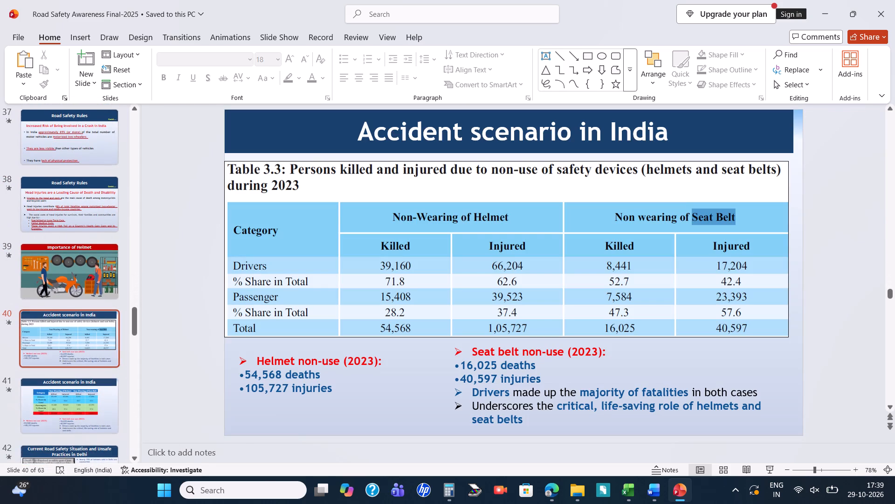
scroll(263, 337, "up", 1)
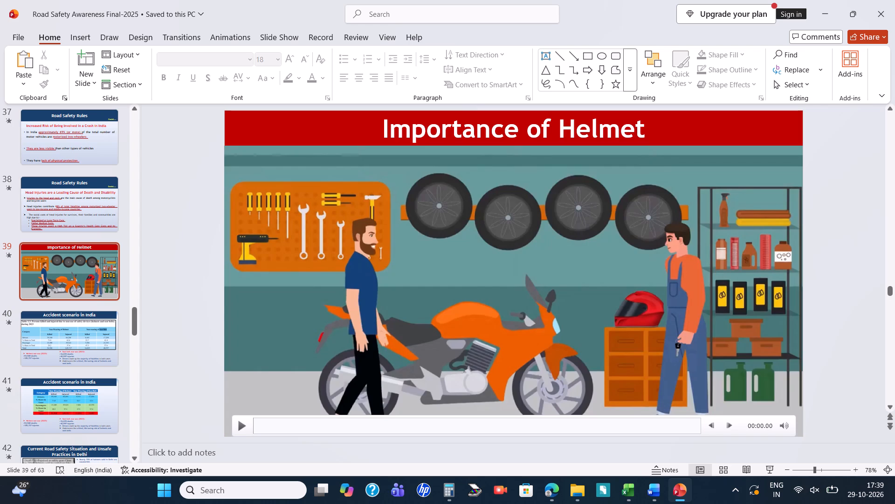
left_click(85, 350)
scroll(194, 385, "up", 11)
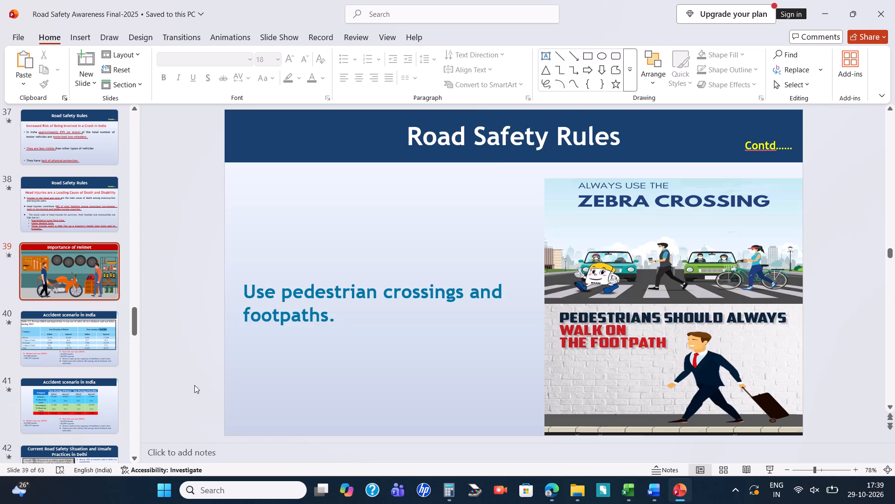
scroll(194, 385, "up", 6)
scroll(194, 385, "up", 20)
scroll(194, 385, "up", 20)
scroll(194, 385, "up", 20)
scroll(194, 385, "down", 8)
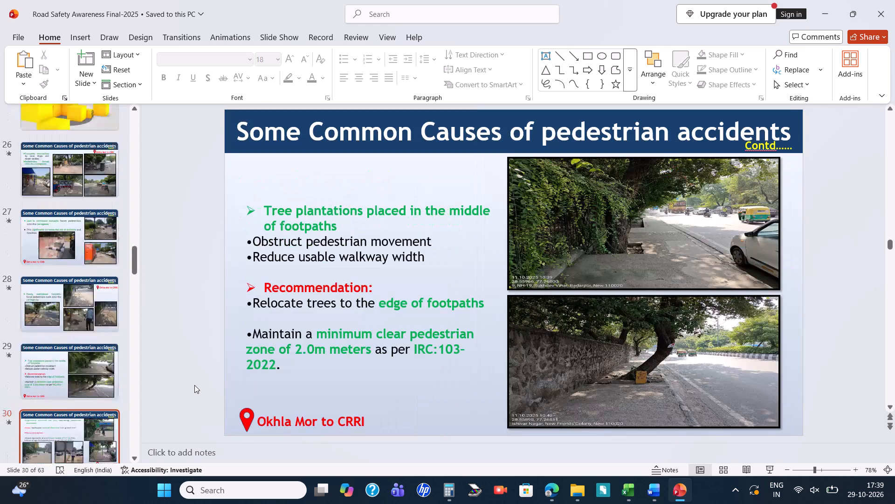
scroll(194, 385, "down", 5)
scroll(194, 385, "down", 20)
scroll(194, 385, "down", 20)
scroll(194, 385, "down", 20)
scroll(194, 385, "down", 5)
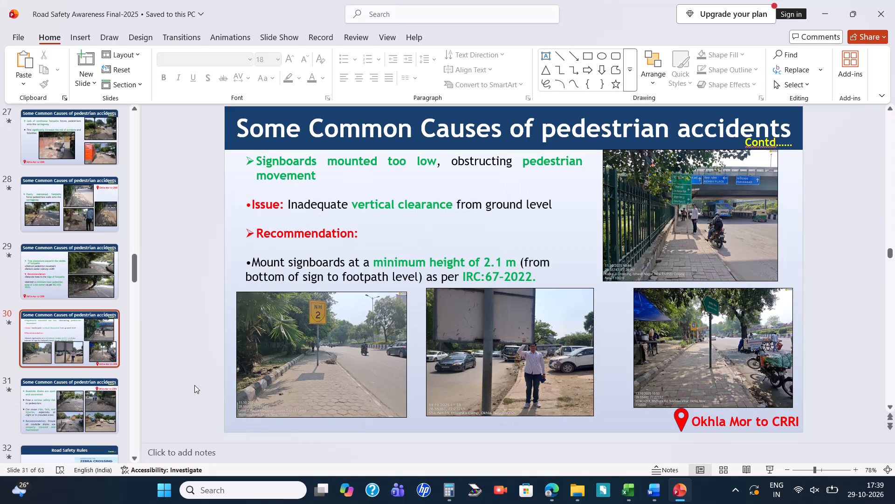
scroll(194, 385, "down", 5)
scroll(238, 397, "up", 1)
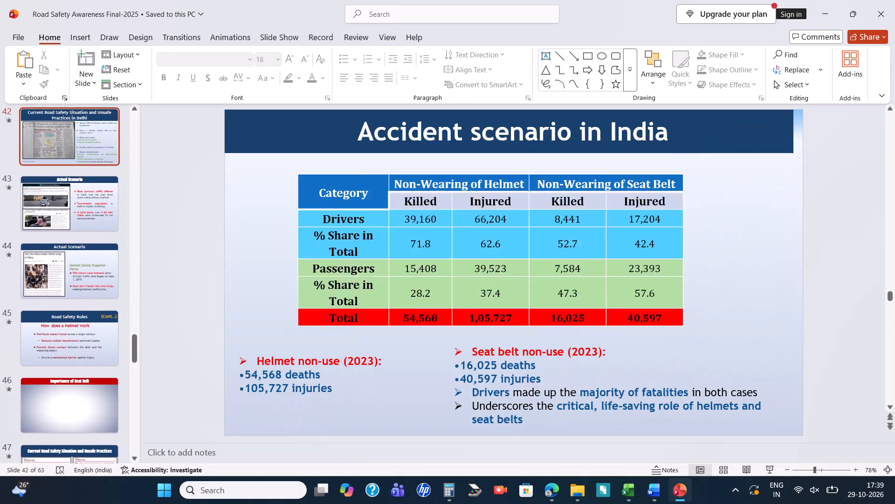
scroll(238, 397, "up", 3)
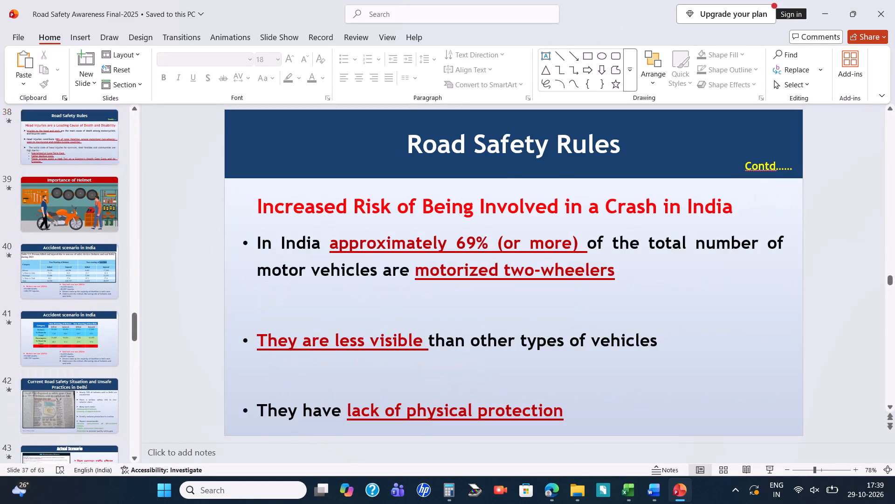
scroll(238, 397, "up", 4)
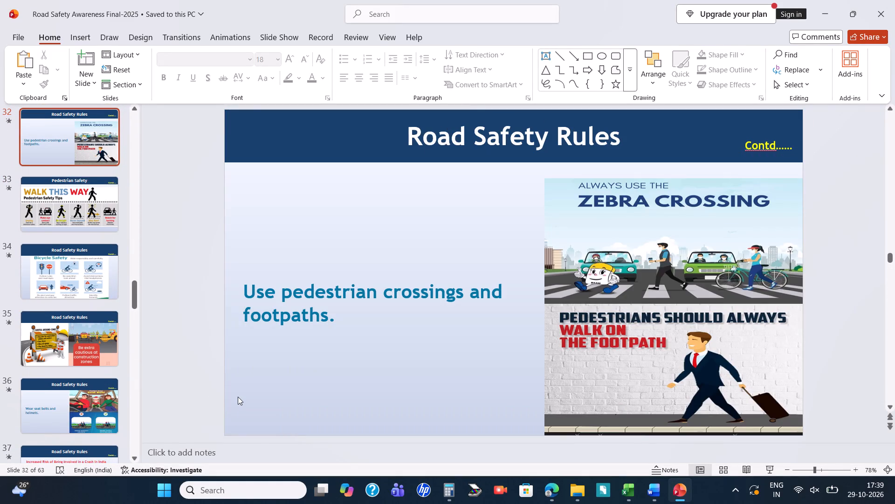
scroll(238, 397, "up", 4)
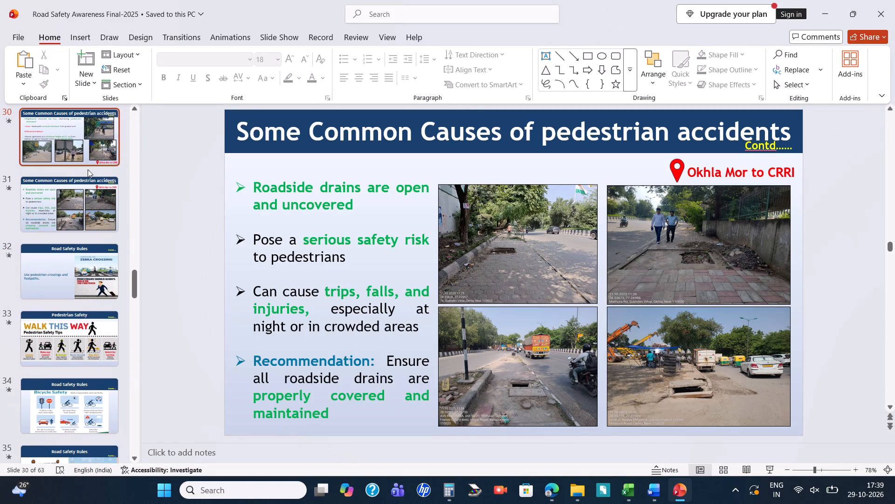
On slide 30, examine the picture of the man standing under the low signboard up close, then return to the whole-slide view.
left_click(87, 162)
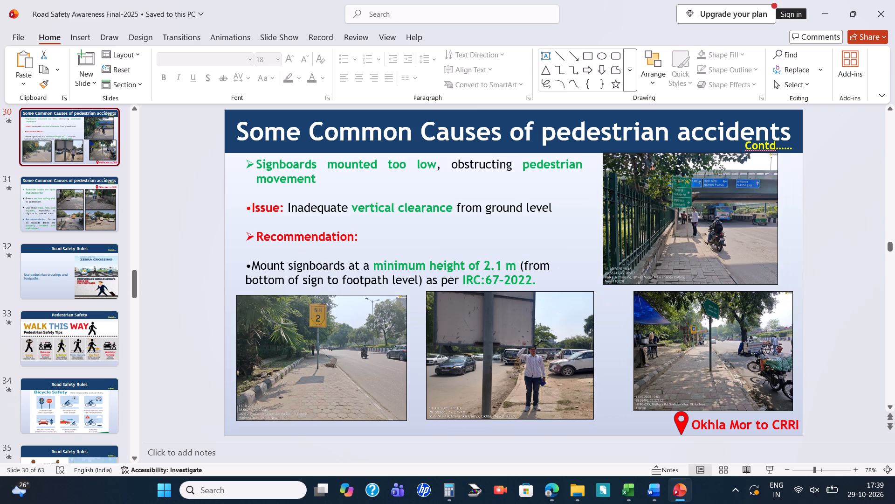
left_click(480, 319)
scroll(535, 363, "up", 7, "ctrl")
scroll(535, 363, "down", 1)
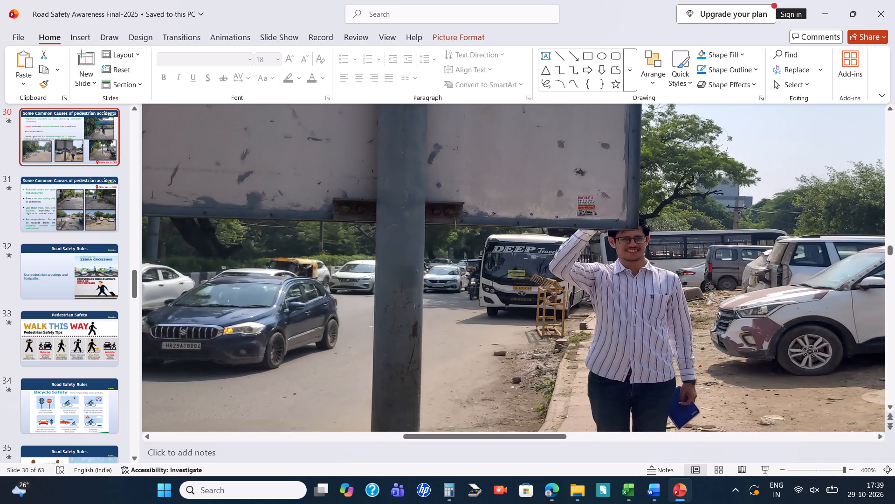
scroll(535, 363, "down", 1, "ctrl")
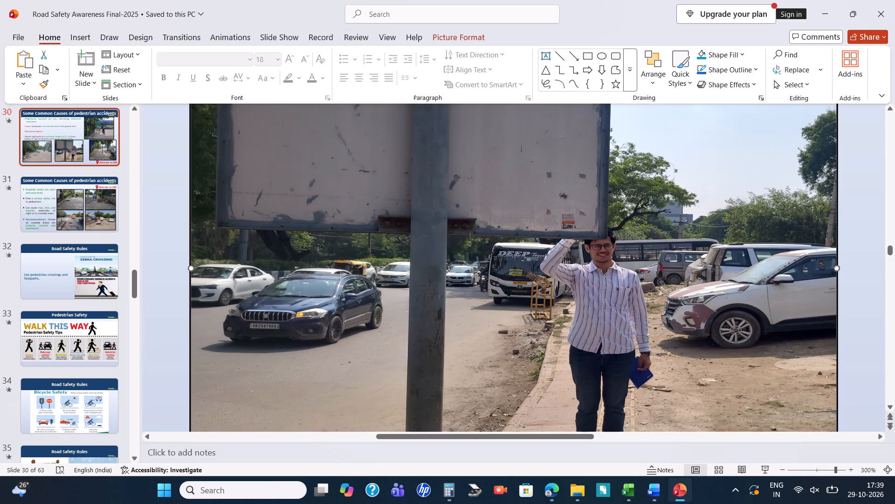
scroll(535, 363, "down", 1)
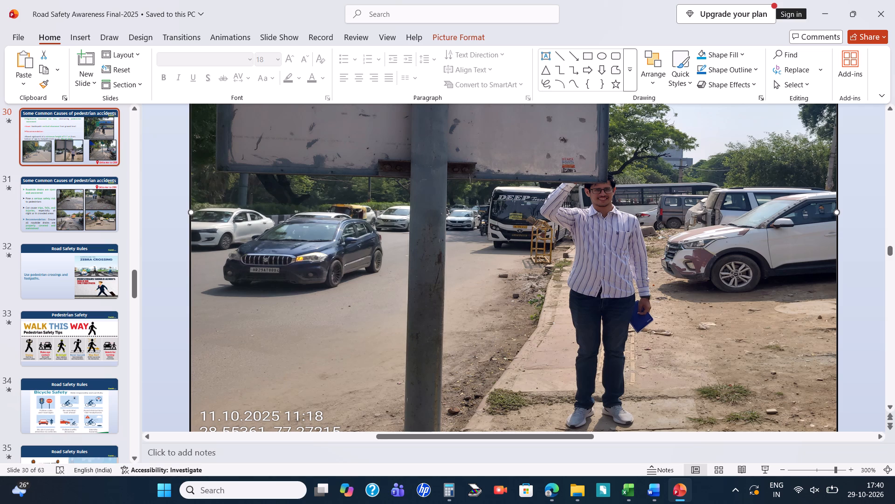
scroll(535, 363, "down", 1, "ctrl")
scroll(535, 363, "down", 1)
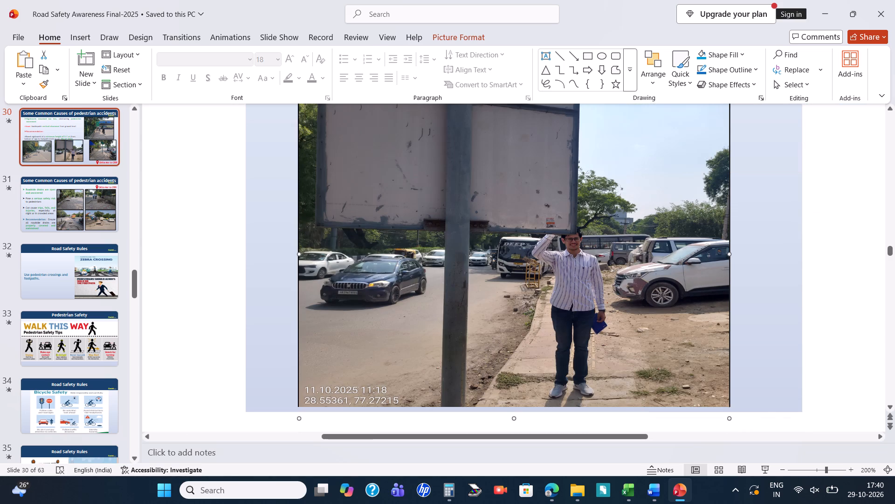
scroll(546, 354, "down", 2, "ctrl")
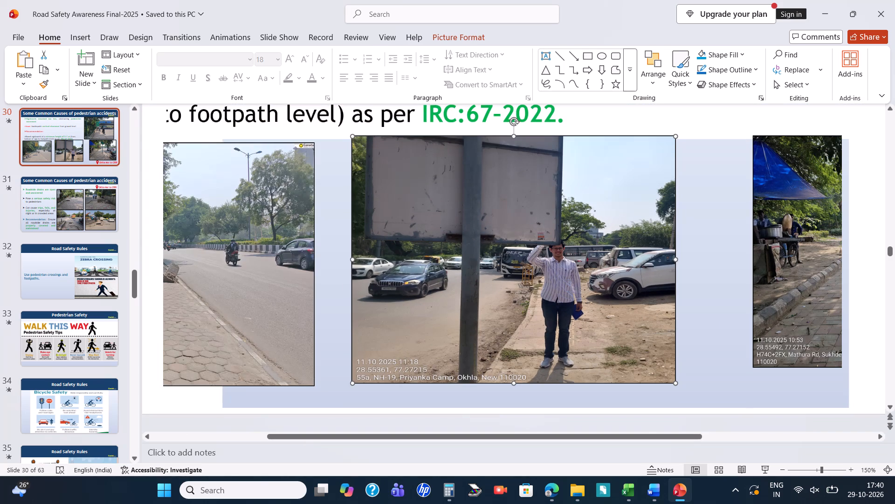
scroll(546, 354, "down", 3, "ctrl")
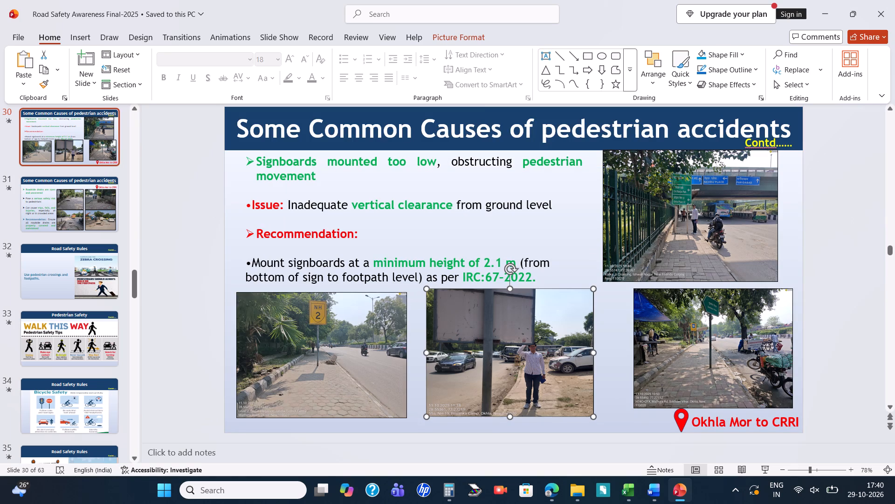
On slide 56, "Mandatory/Regulatory Signs", capture a rectangular screen snip of the Give Way sign and view it in Snipping Tool.
scroll(668, 241, "down", 4)
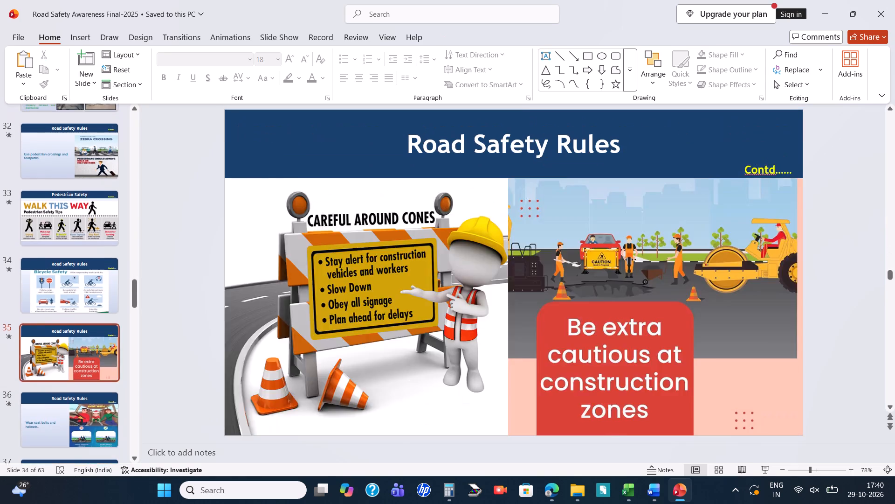
scroll(668, 241, "down", 5)
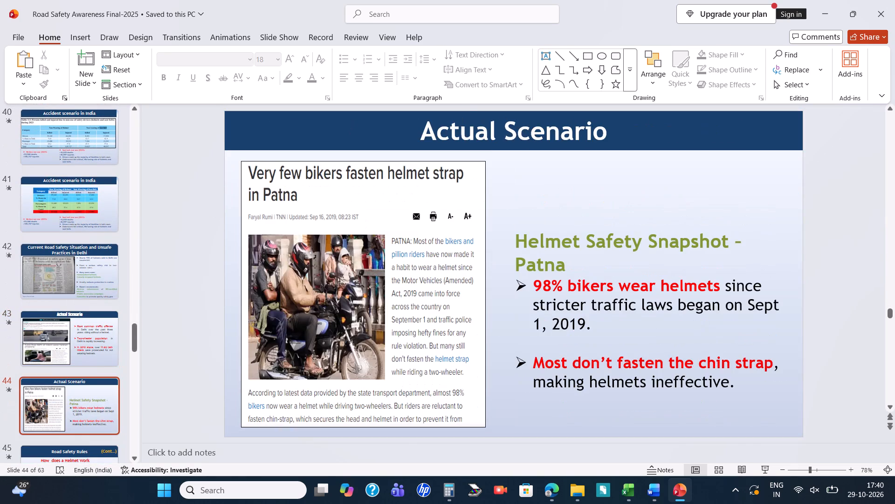
scroll(527, 276, "down", 5)
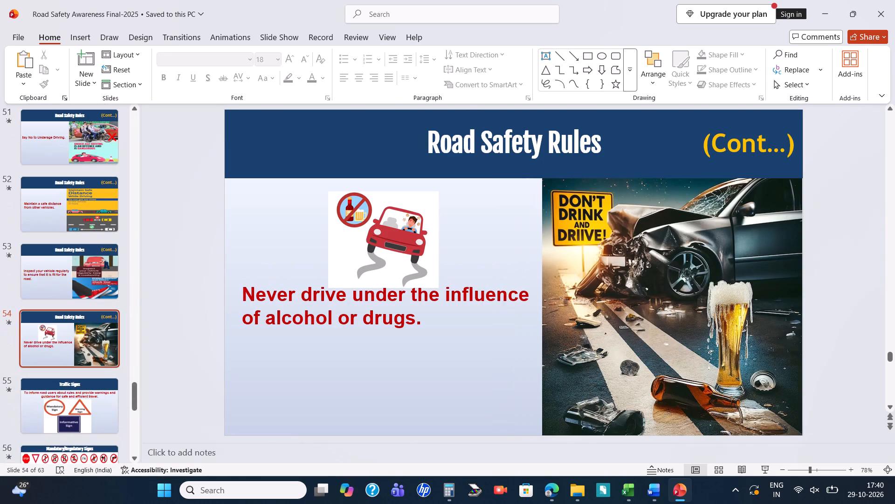
scroll(527, 276, "down", 1)
left_click(449, 254)
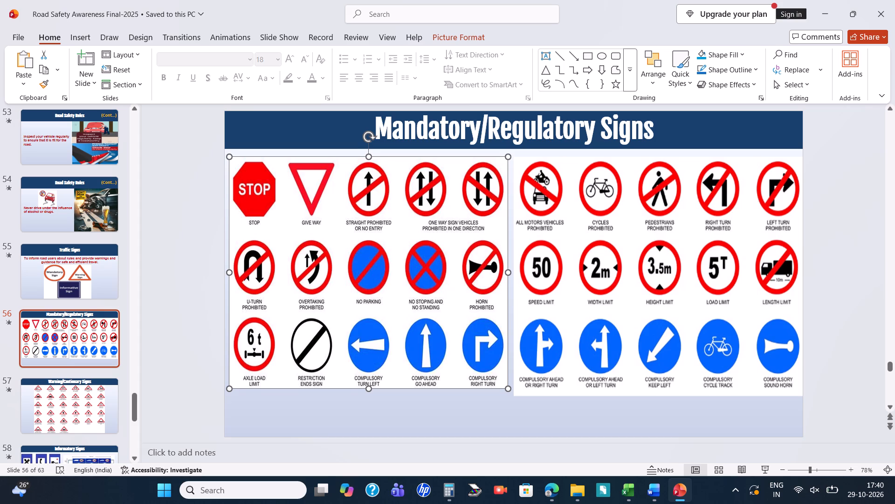
key("shift+super+s")
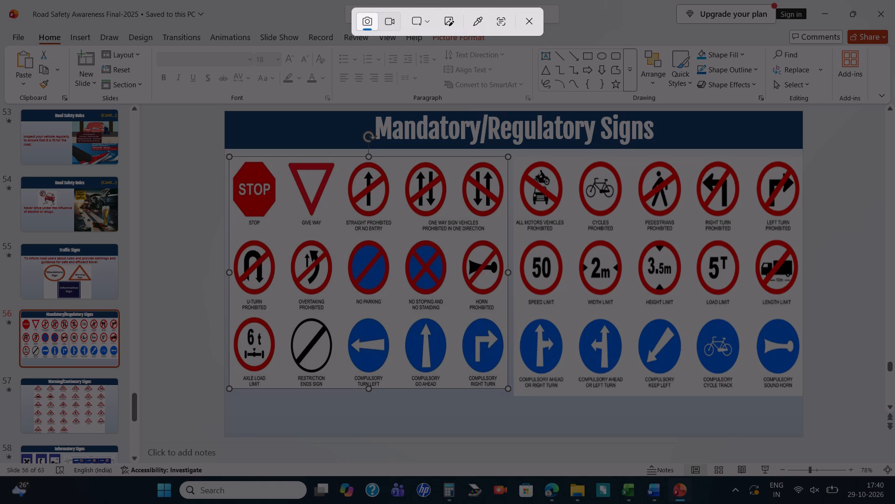
left_click_drag(285, 161, 295, 162)
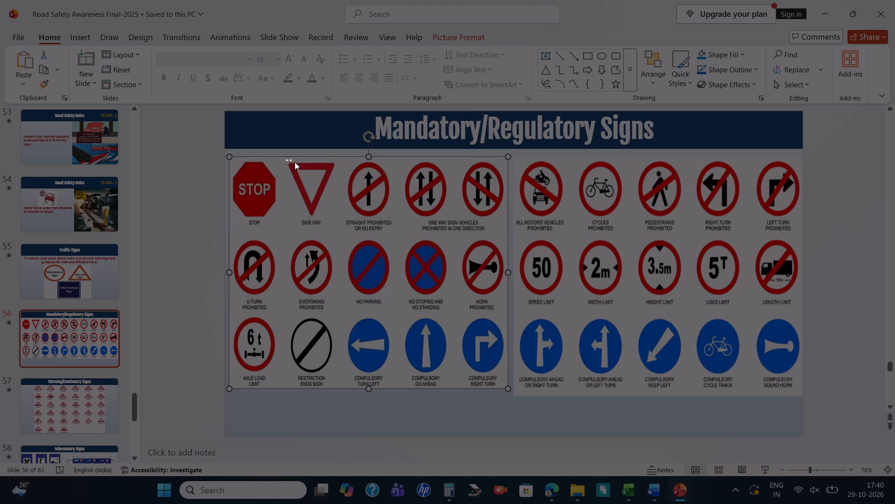
left_click_drag(295, 162, 334, 218)
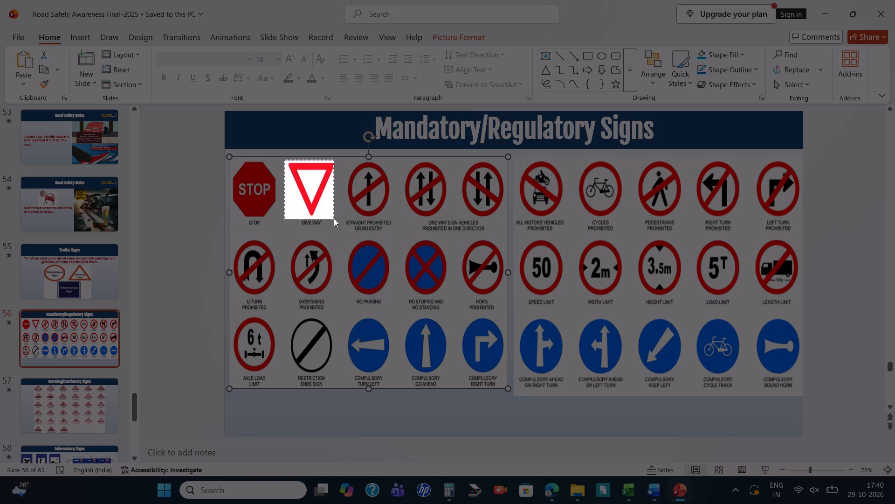
left_click_drag(334, 218, 337, 217)
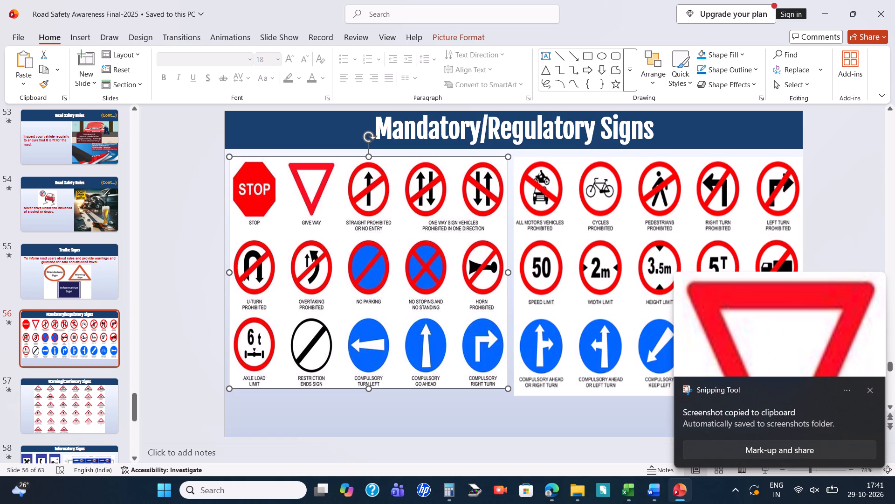
left_click(785, 330)
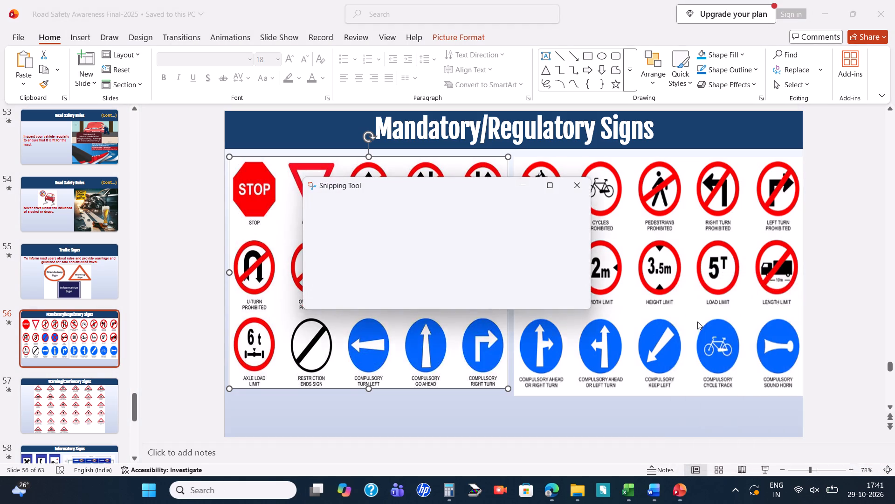
left_click(847, 190)
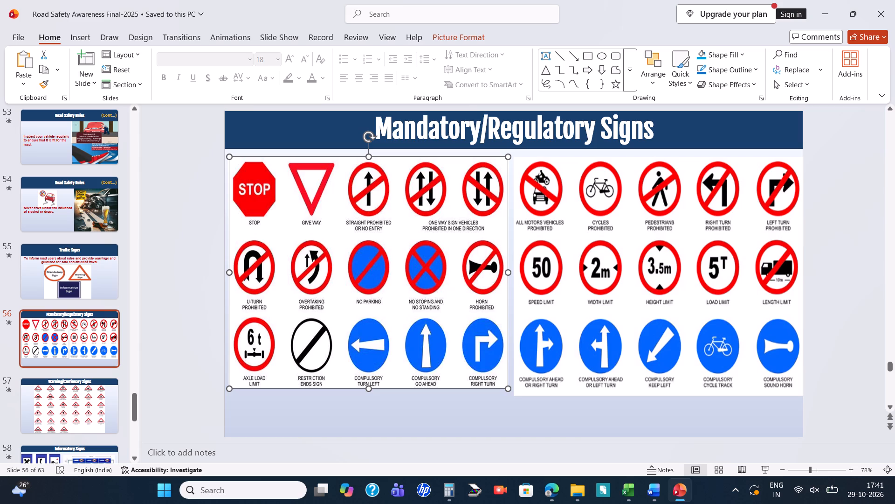
Capture a rectangular screen snip of the Axle Load Limit sign with its caption and view it in Snipping Tool.
key("shift+super+s")
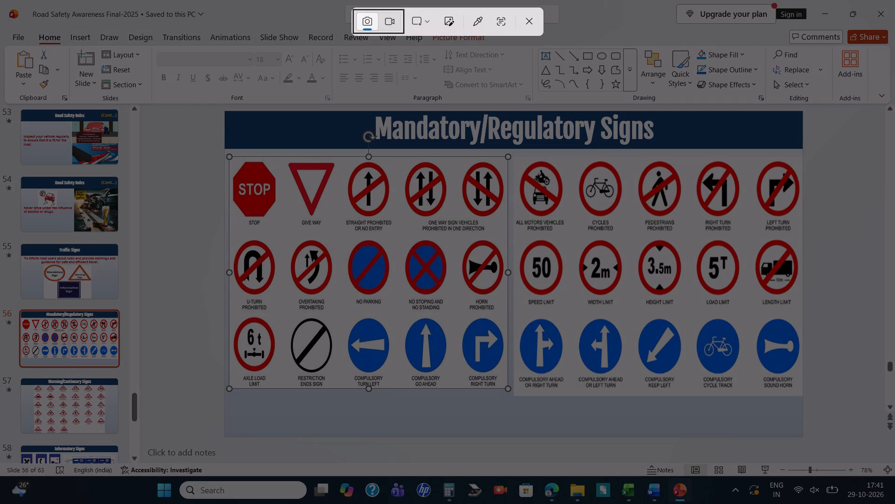
left_click_drag(230, 315, 274, 368)
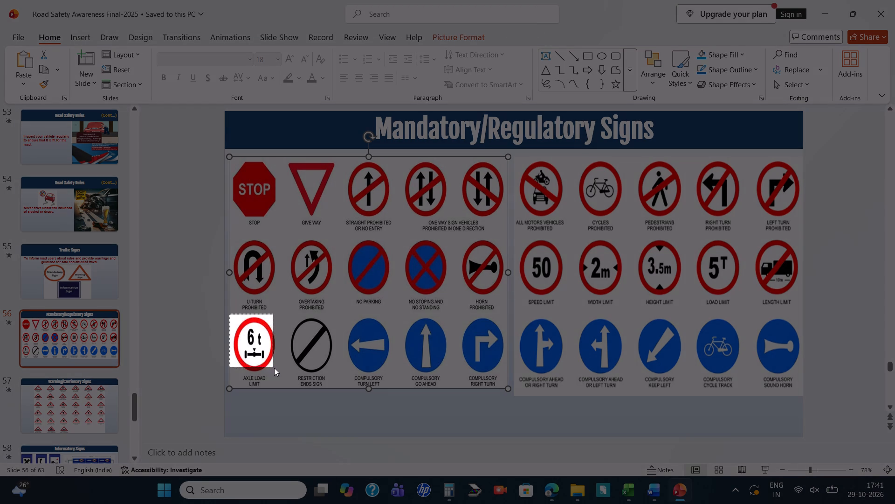
left_click_drag(274, 368, 279, 387)
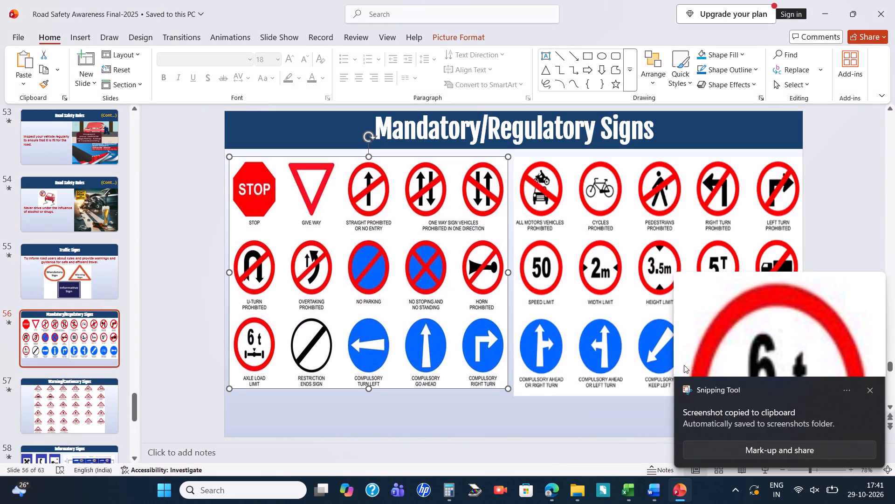
left_click(780, 331)
left_click(571, 374)
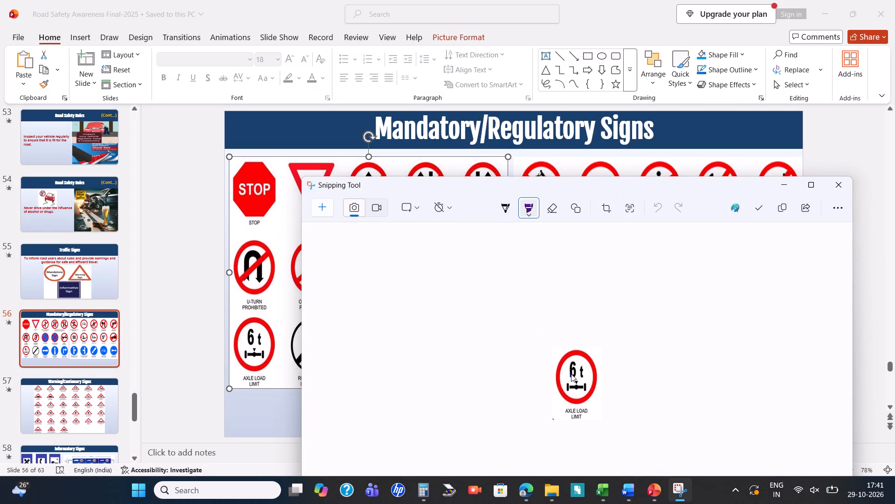
left_click(838, 189)
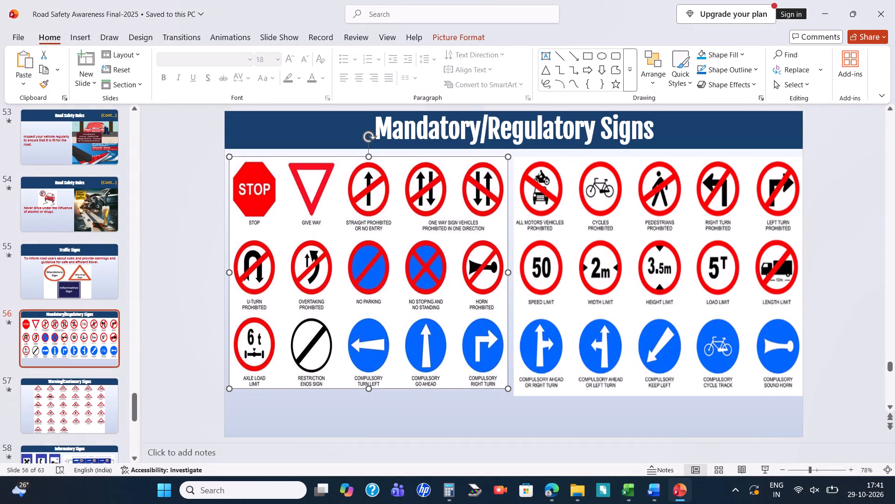
Look through the slides from Mandatory/Regulatory Signs to Good Samaritan Law, checking the sign pictures, and return to slide 56.
scroll(584, 312, "down", 5)
scroll(527, 322, "up", 2)
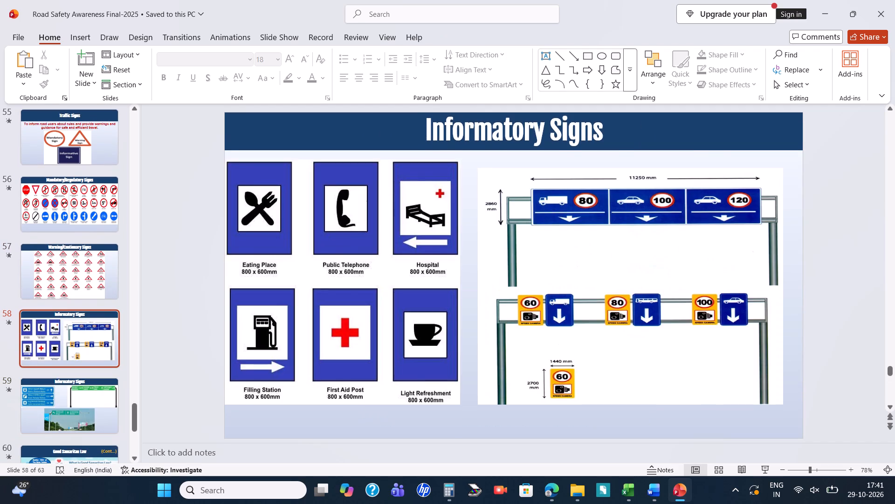
scroll(527, 322, "up", 1)
scroll(527, 322, "down", 4)
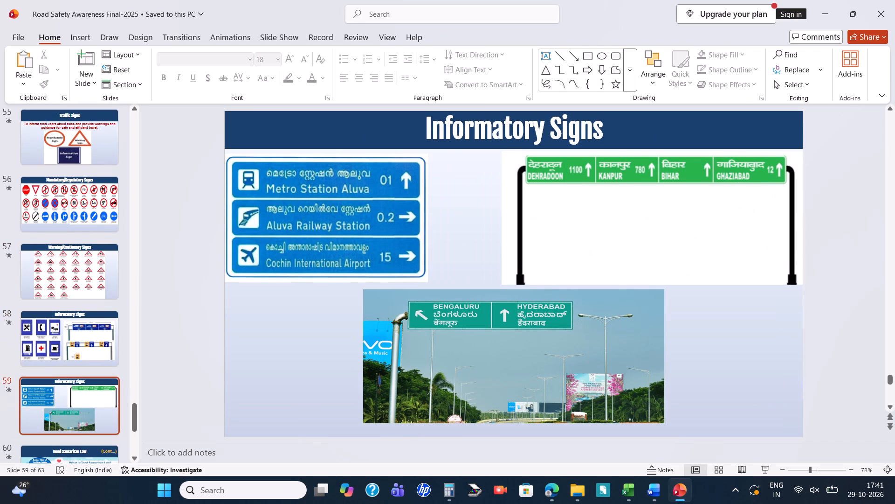
scroll(527, 322, "down", 1)
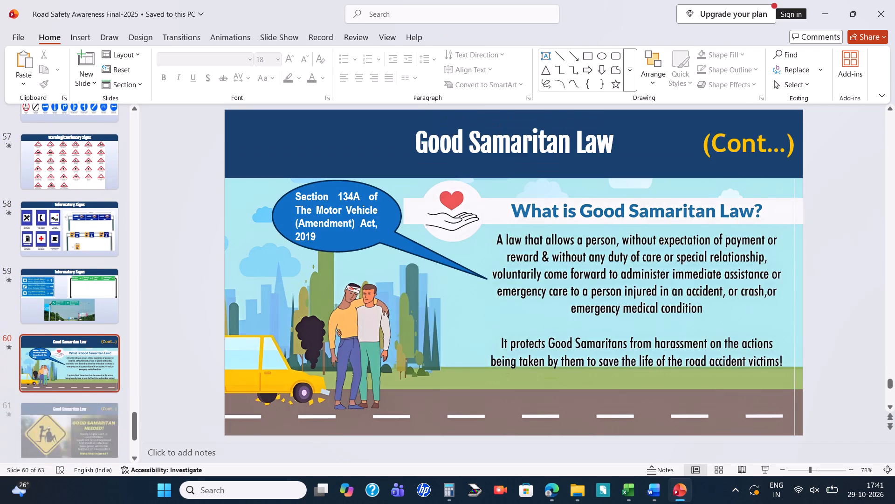
scroll(527, 322, "up", 1)
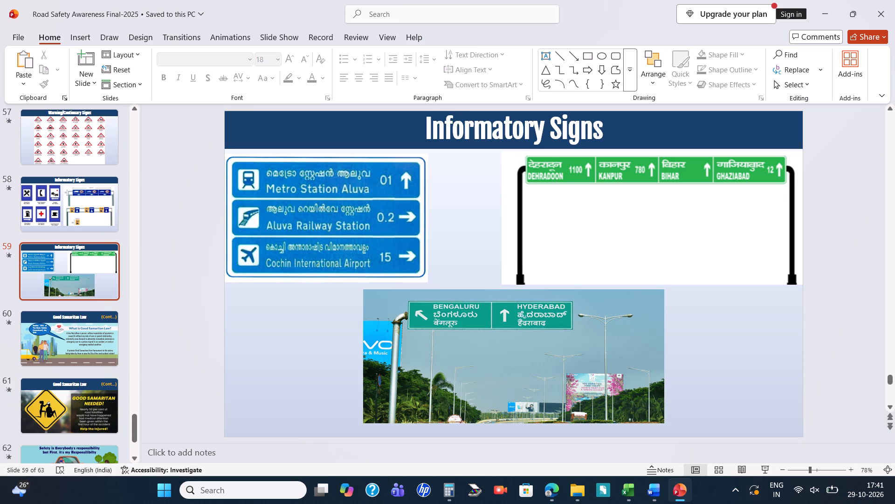
scroll(570, 353, "down", 1)
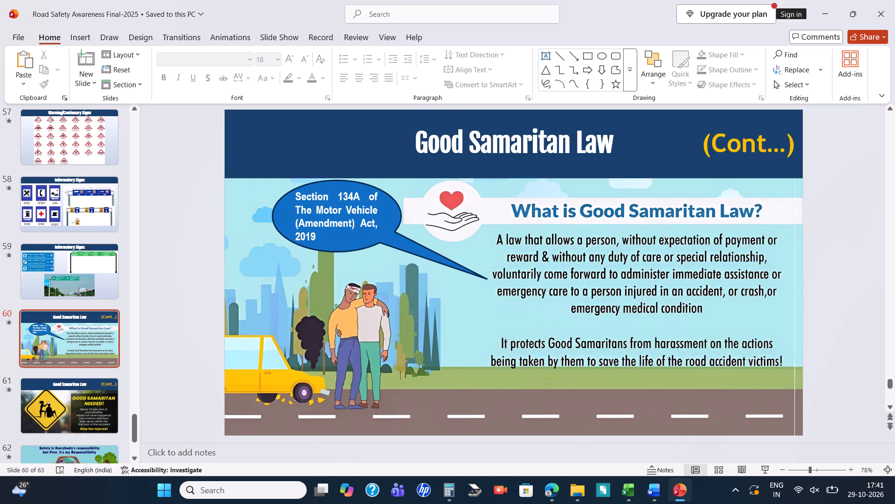
scroll(572, 350, "up", 7)
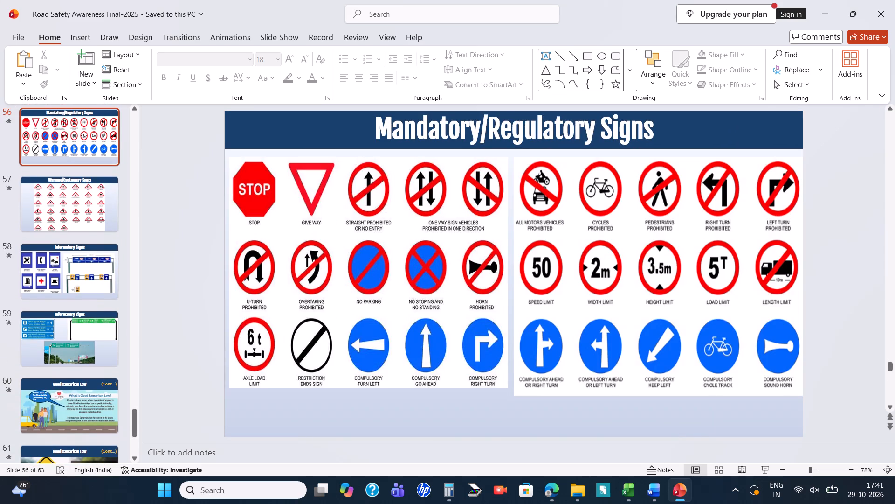
On slide 56, stretch the picture with the STOP sign downward so its bottom edge lines up with the neighbouring picture's.
left_click(633, 281)
left_click(431, 360)
left_click_drag(368, 387, 367, 391)
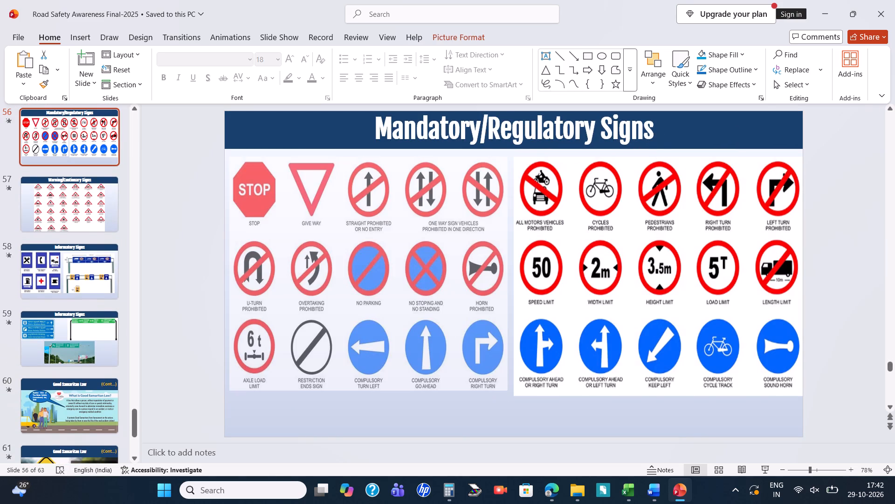
left_click_drag(367, 391, 363, 394)
Apply the thin black frame picture style to both sign pictures on the Mandatory/Regulatory Signs slide.
right_click(413, 300)
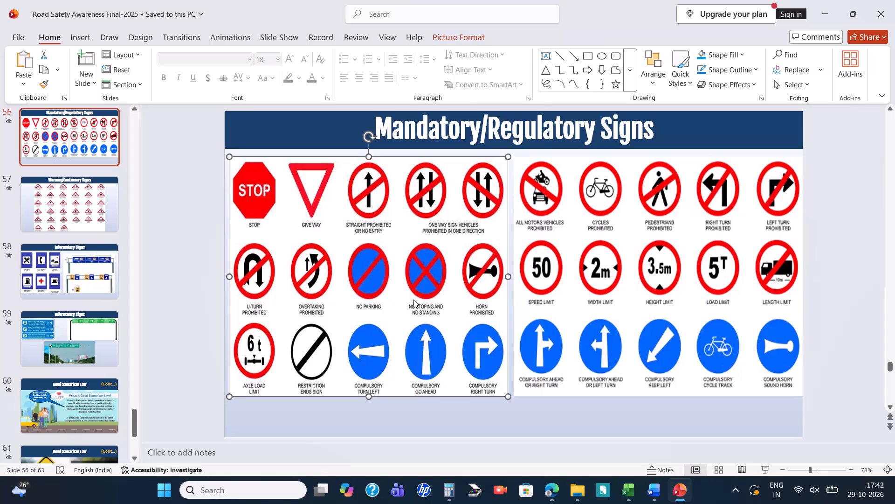
left_click(434, 339)
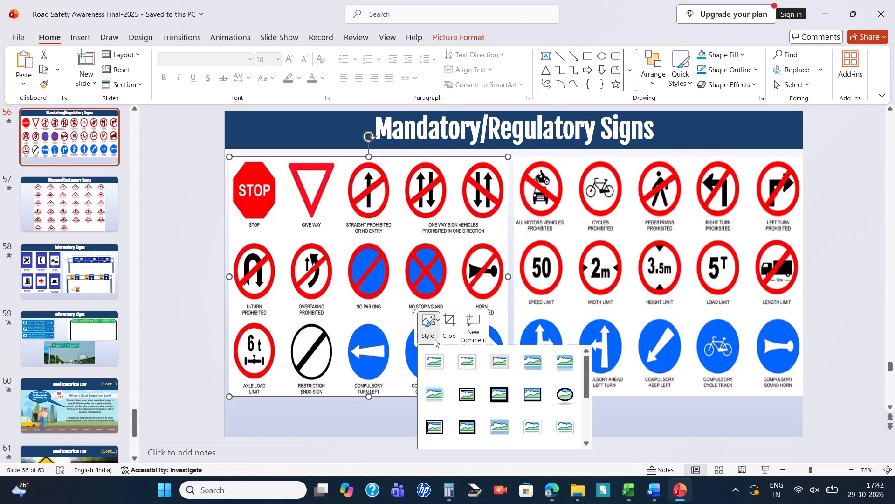
left_click(526, 390)
left_click(586, 317)
right_click(586, 317)
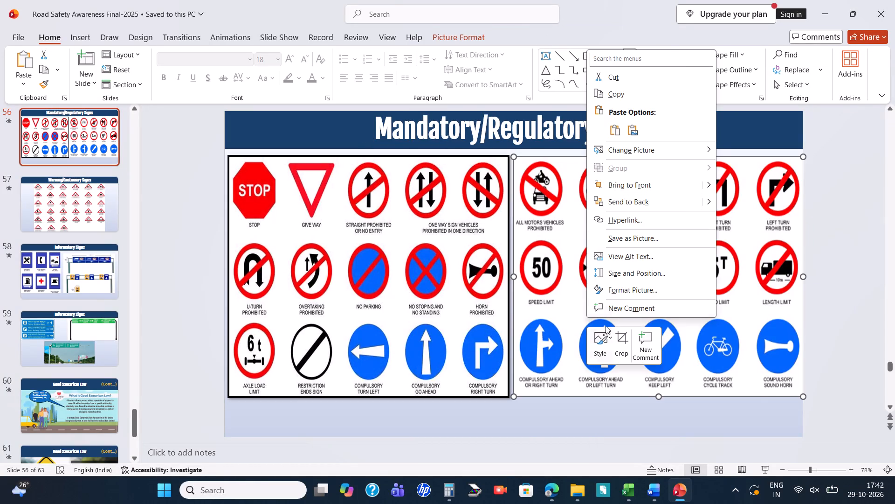
left_click(603, 330)
left_click(711, 407)
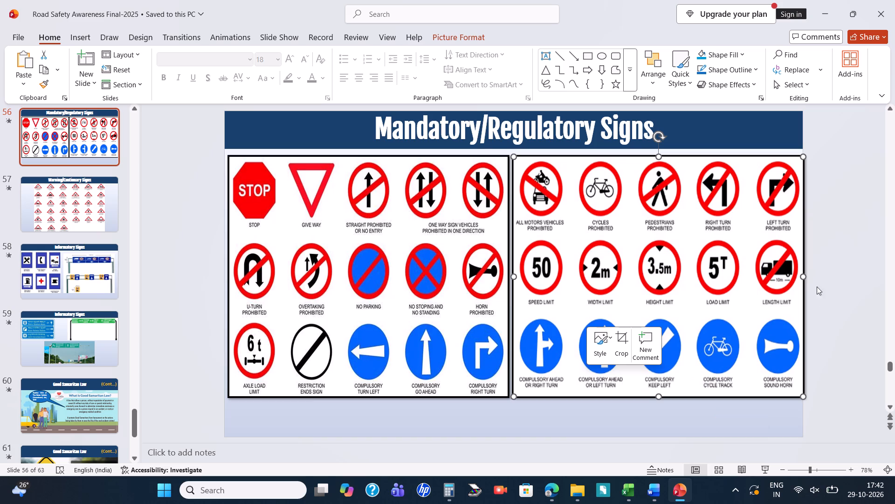
Narrow the picture with the speed limit sign slightly so its outer frame edge sits inside the slide, then deselect it.
left_click_drag(805, 278, 801, 279)
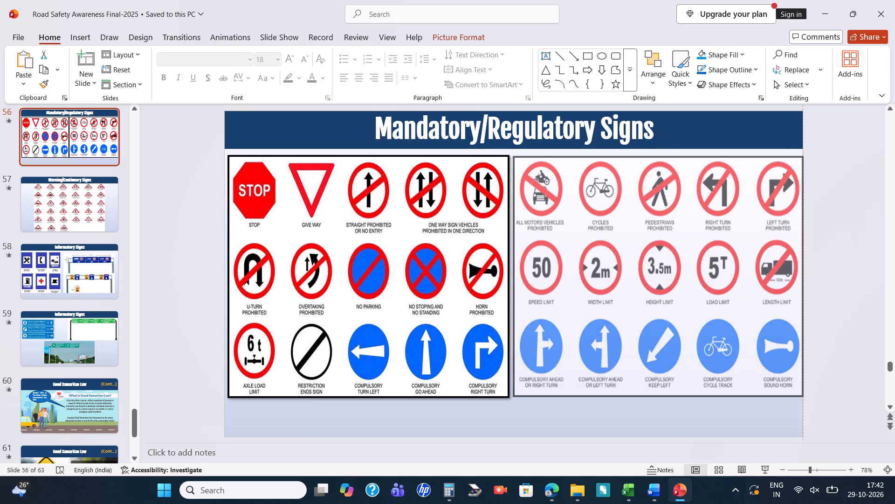
left_click_drag(801, 279, 799, 280)
left_click(484, 432)
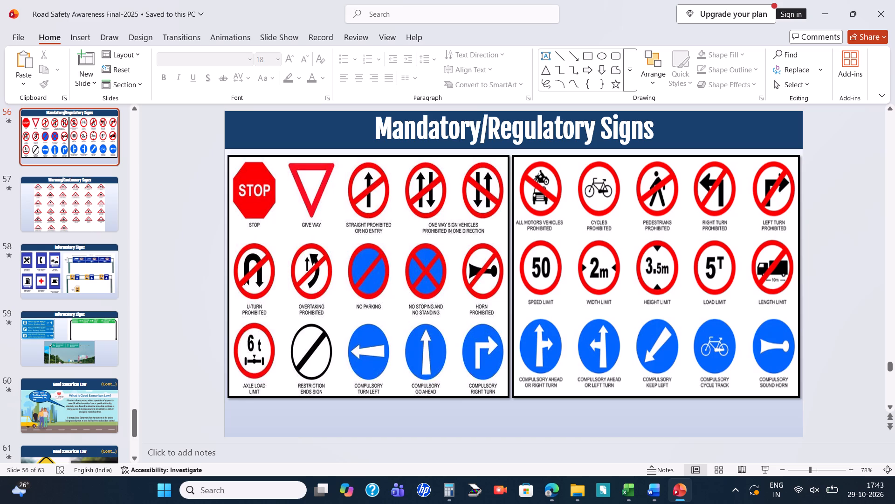
On slide 57, "Warning/Cautionary Signs", apply the thin black frame picture style to the signs picture.
scroll(387, 293, "down", 1)
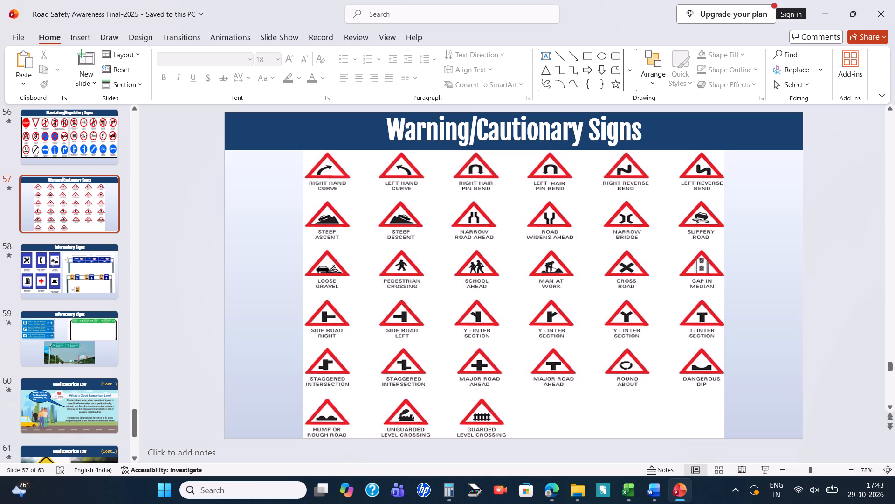
scroll(387, 293, "down", 1)
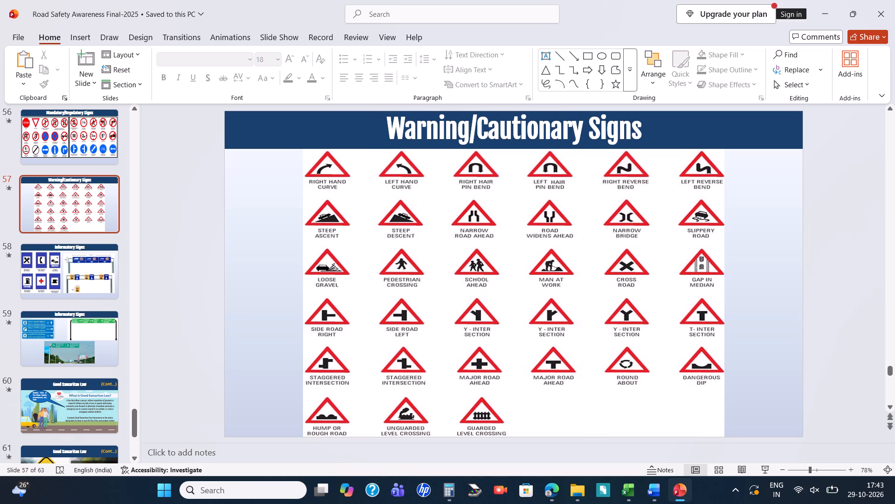
scroll(395, 266, "down", 1)
scroll(395, 266, "up", 1)
left_click(395, 266)
right_click(395, 266)
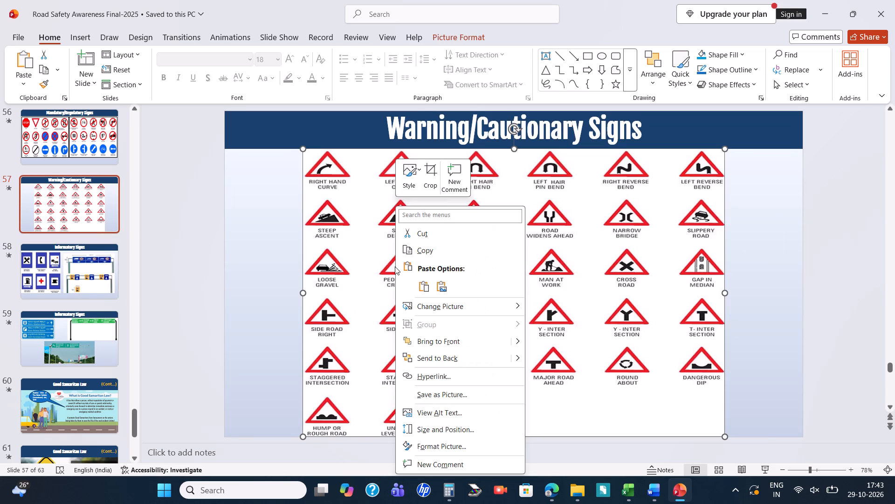
left_click(413, 174)
left_click(513, 239)
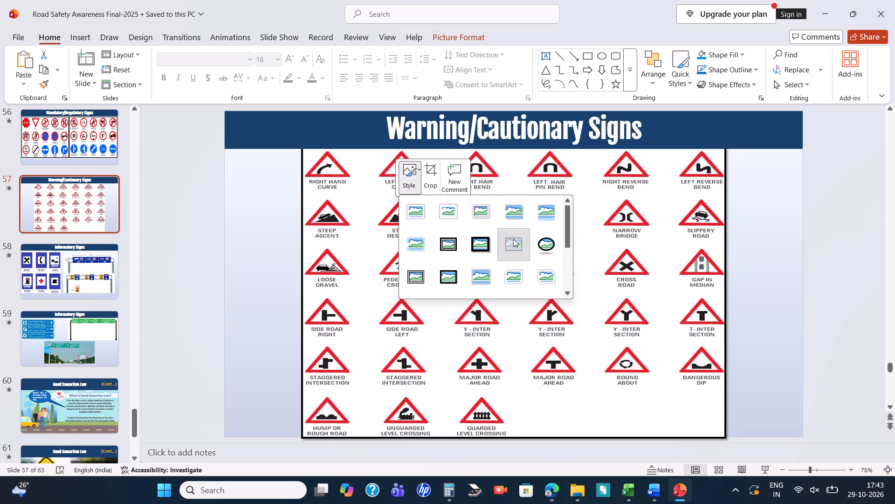
Shrink the warning signs picture slightly at top and bottom, leaving small gaps below the title bar and above the slide's bottom edge.
left_click_drag(515, 149, 511, 151)
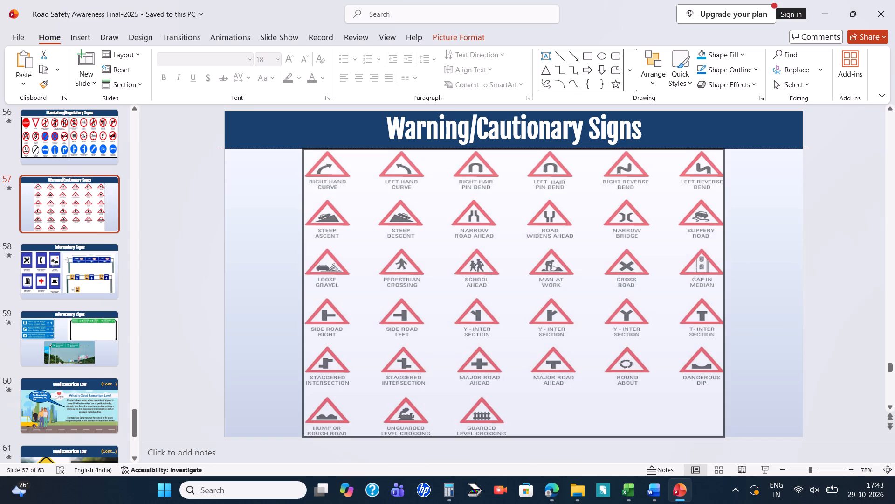
left_click_drag(511, 151, 507, 152)
left_click_drag(507, 152, 505, 153)
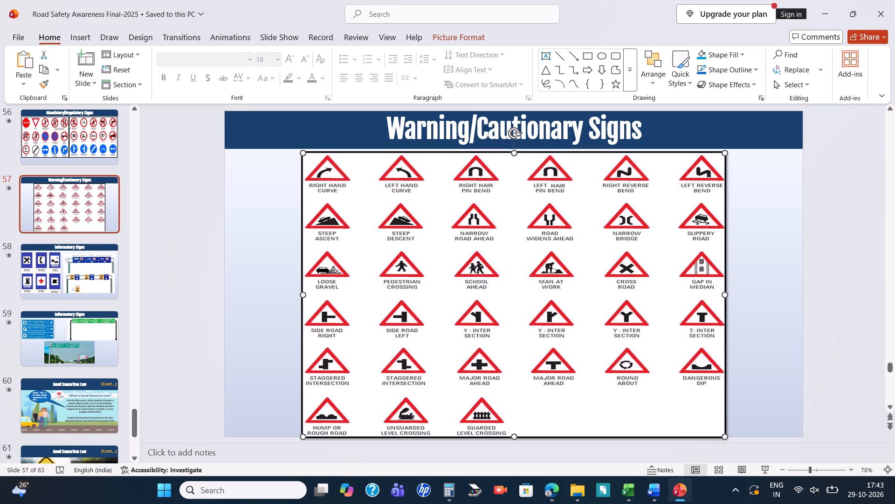
left_click(550, 337)
left_click(515, 435)
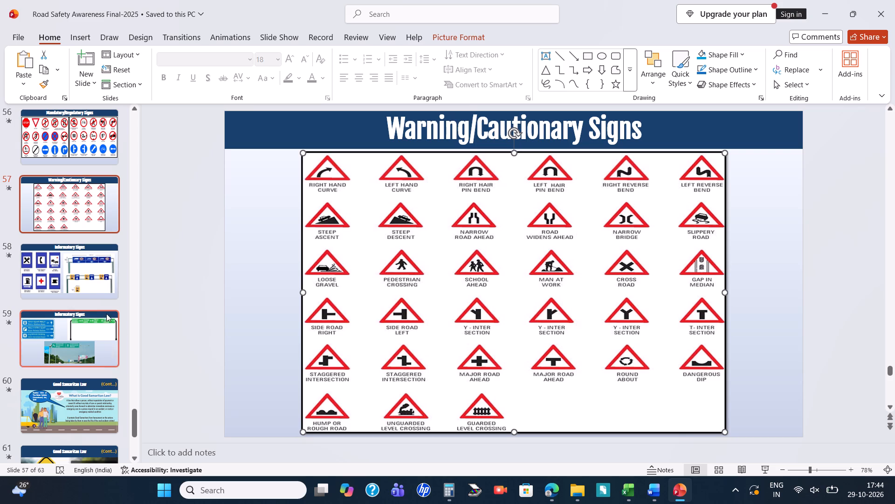
Look through the Informatory Signs, Good Samaritan Law and closing slides, checking which pictures need a frame.
left_click(46, 290)
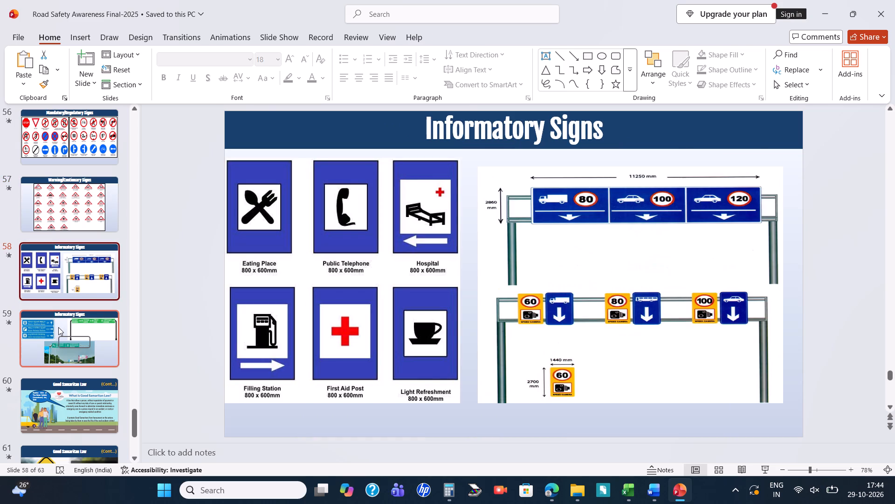
left_click(58, 327)
scroll(58, 327, "down", 4)
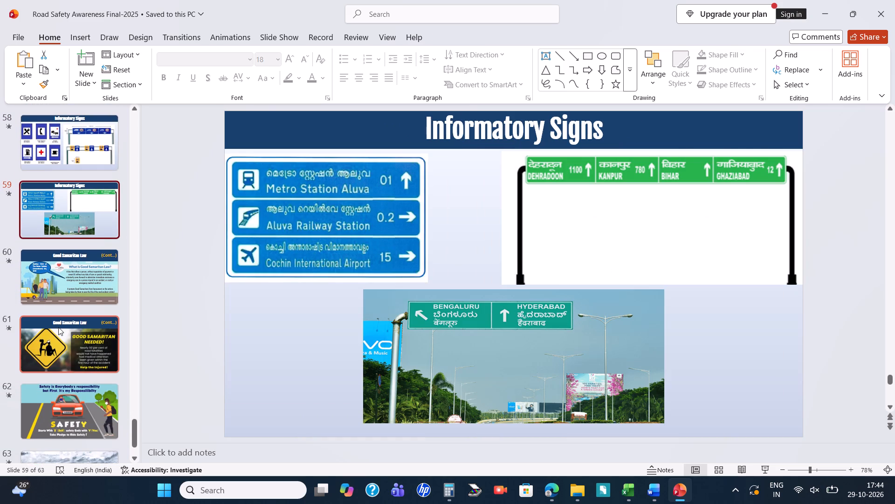
left_click(58, 327)
left_click(403, 314)
right_click(403, 314)
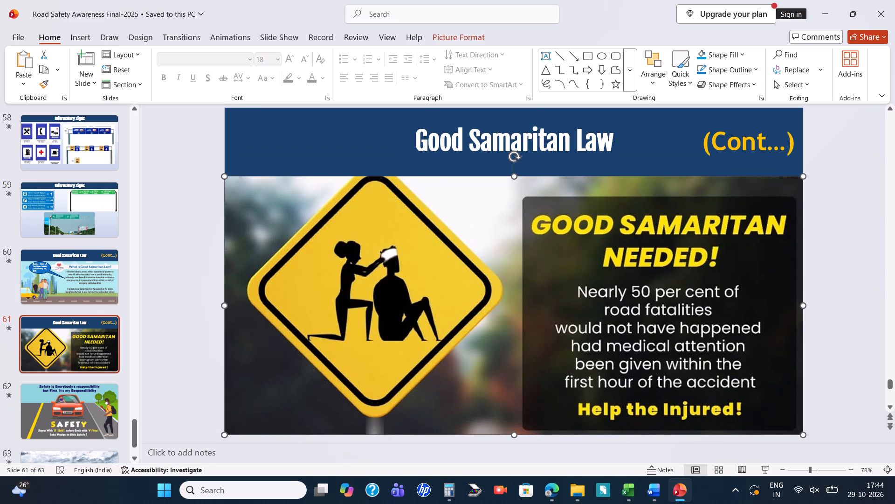
left_click(386, 341)
left_click(624, 272)
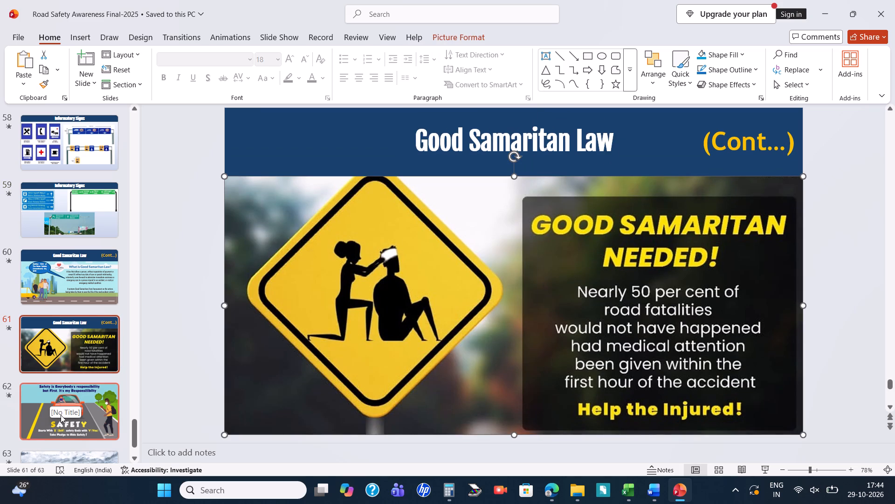
scroll(63, 409, "down", 3)
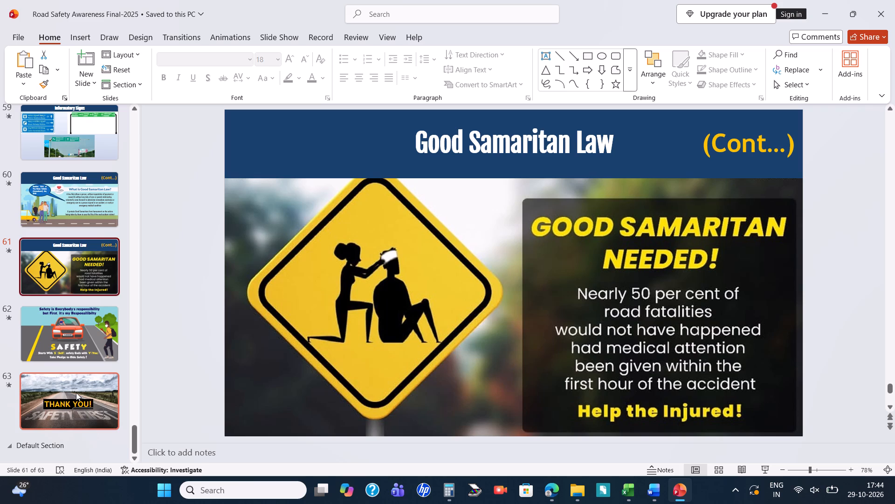
scroll(83, 329, "up", 5)
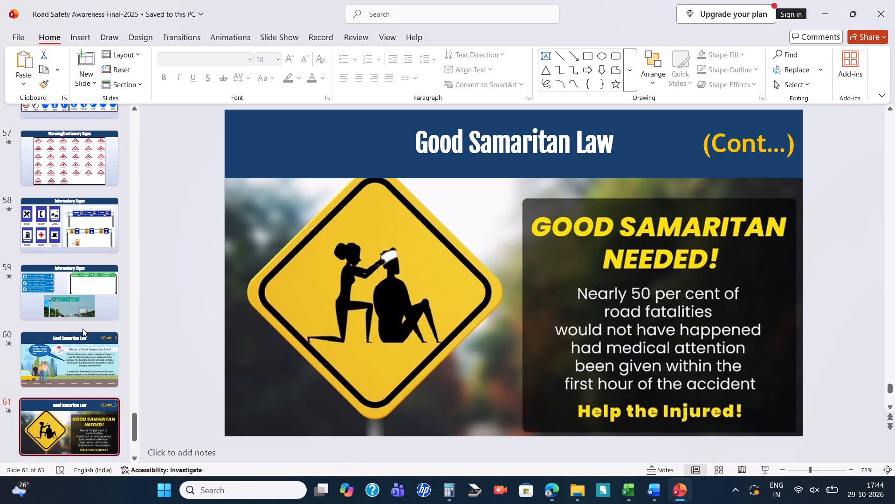
On slide 59, "Informatory Signs", apply the thin black frame picture style to the blue Metro Station Aluva sign picture.
left_click(83, 272)
left_click(329, 208)
right_click(329, 208)
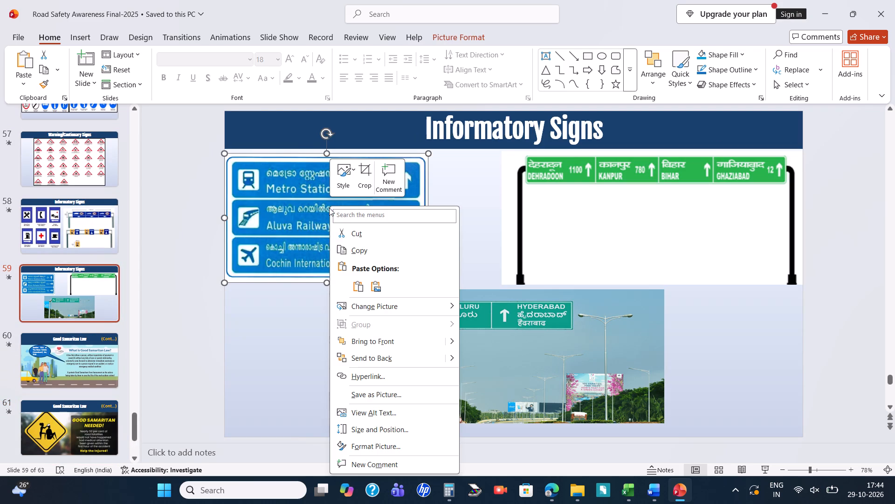
left_click(350, 167)
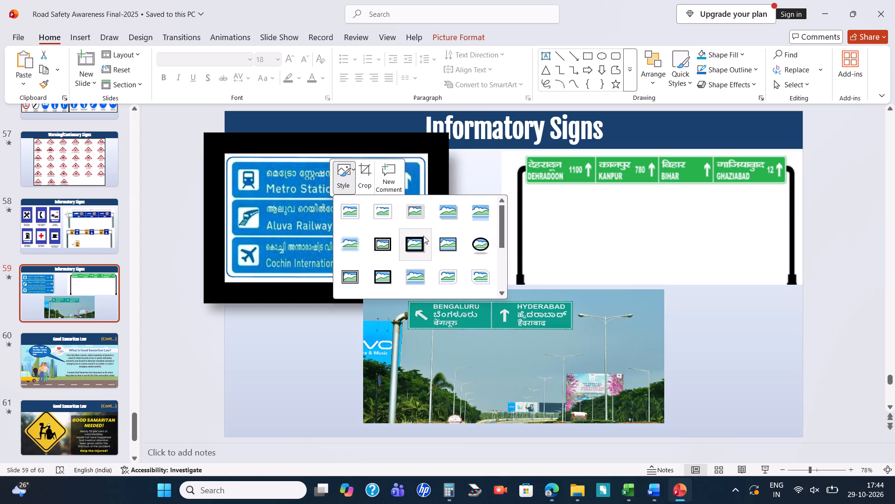
left_click(455, 236)
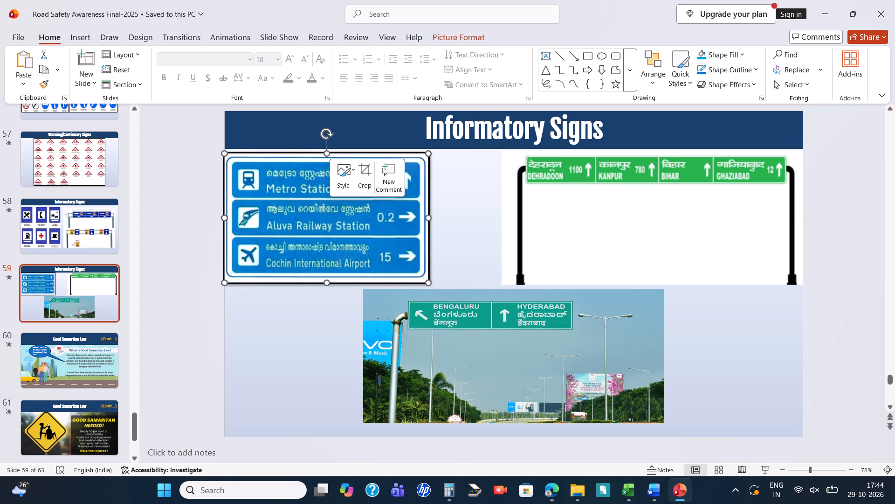
Pull the outer side edge of the blue Metro Station Aluva picture slightly inward from the slide's edge.
left_click(225, 220)
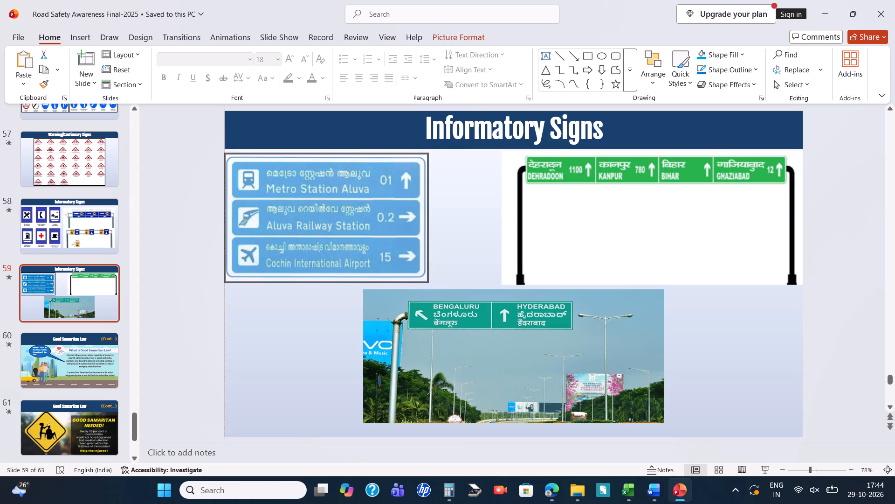
Apply the thin black frame picture style to the green Dehradoon–Ghaziabad overhead sign picture on slide 59.
left_click(556, 240)
right_click(556, 240)
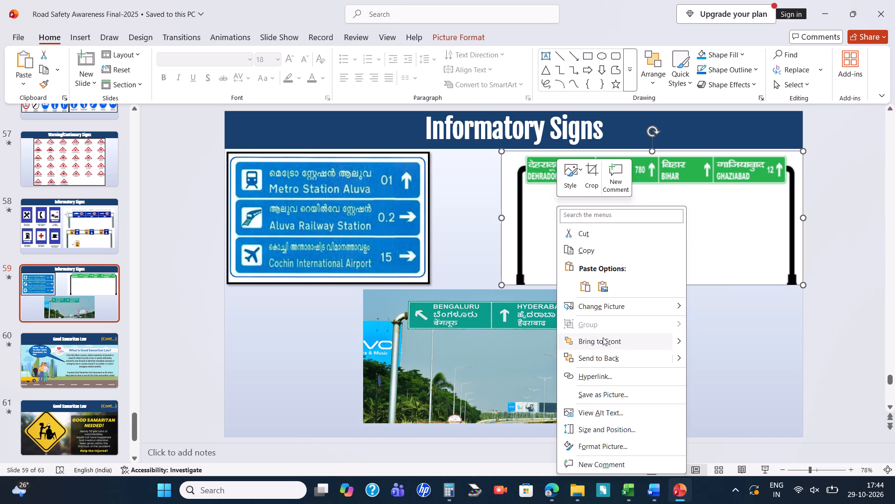
left_click(589, 177)
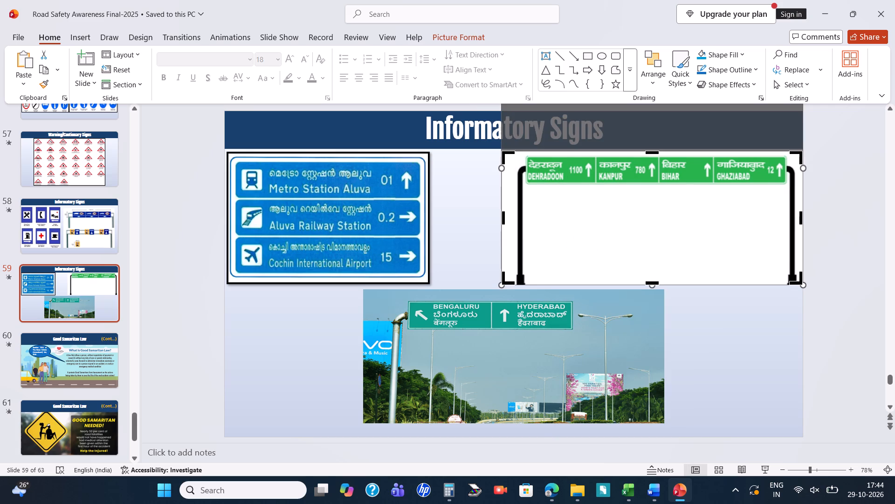
key("Return")
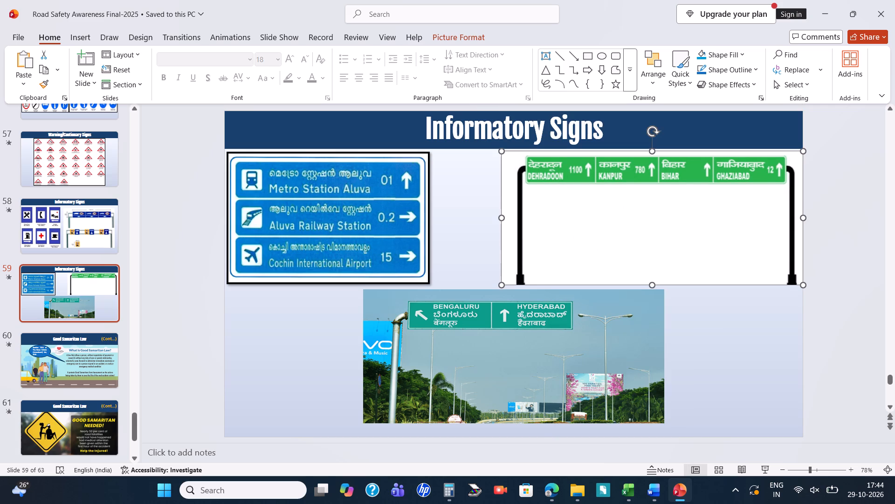
right_click(675, 229)
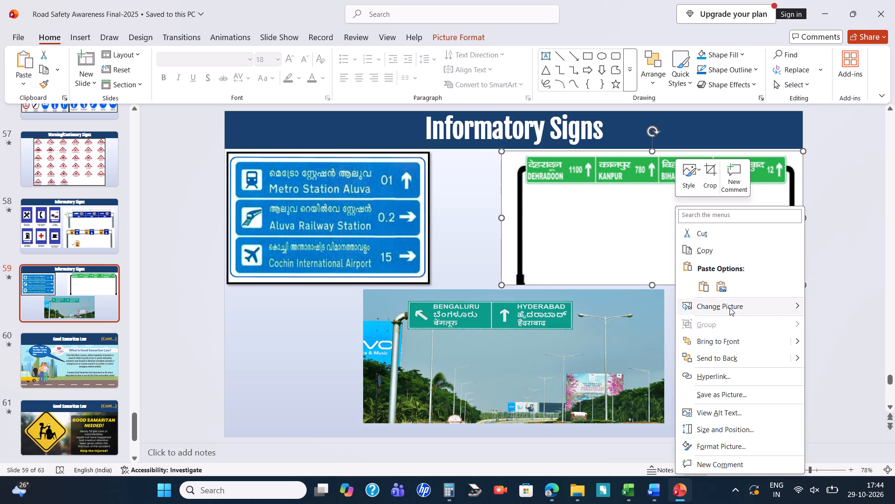
left_click(699, 183)
left_click(799, 246)
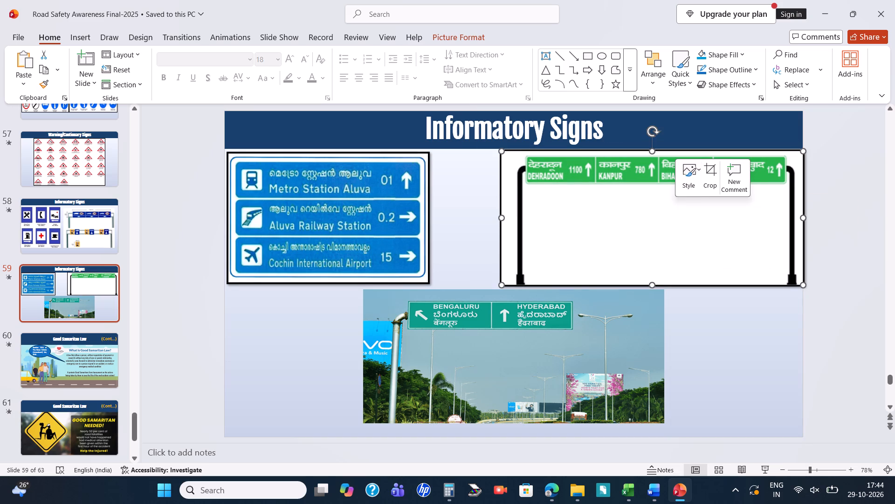
Give the Bengaluru–Hyderabad highway sign photo on slide 59 the same thin black frame picture style.
left_click(551, 336)
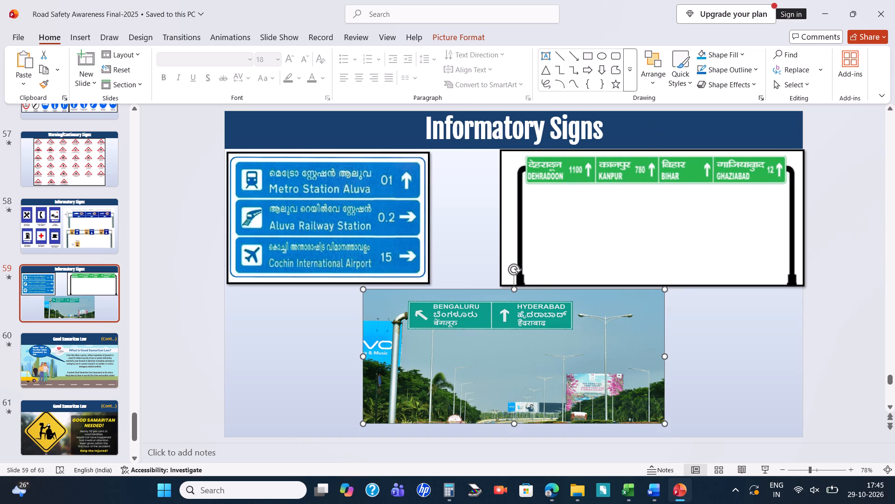
right_click(551, 336)
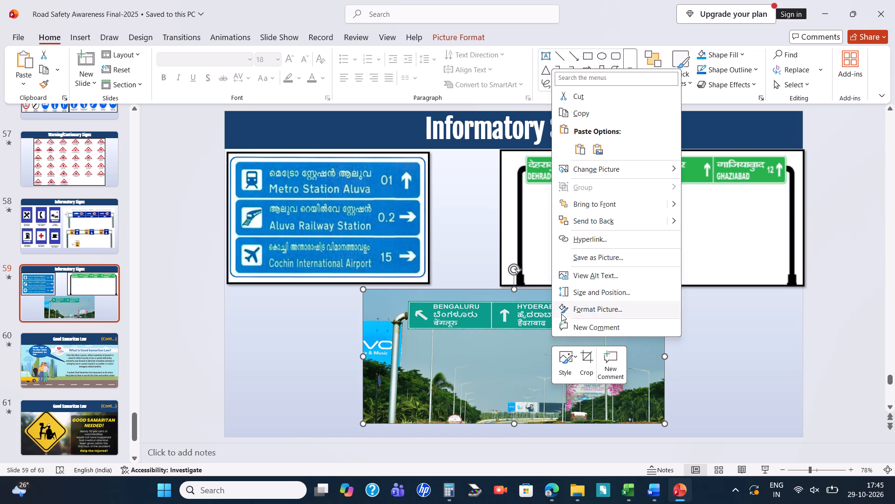
left_click(563, 357)
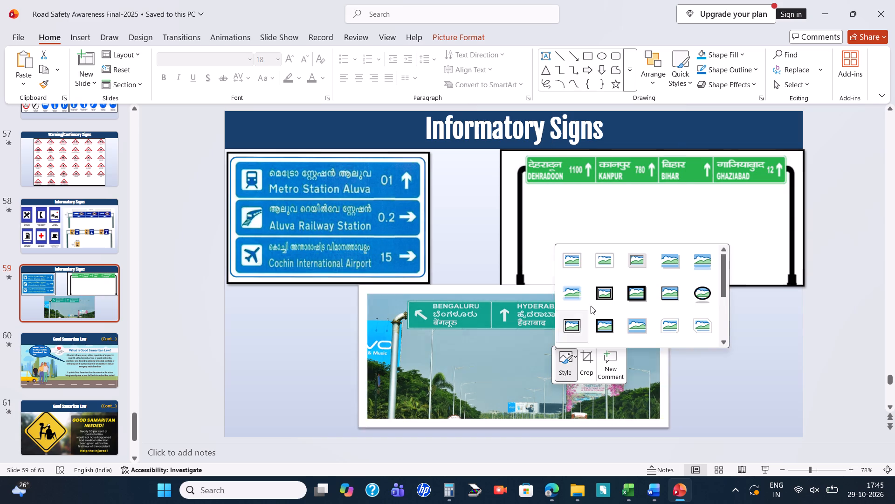
left_click(672, 296)
Shrink the green Dehradoon–Ghaziabad sign picture slightly, raising its bottom edge and pulling its outer side edge in from the slide's edge.
left_click(574, 249)
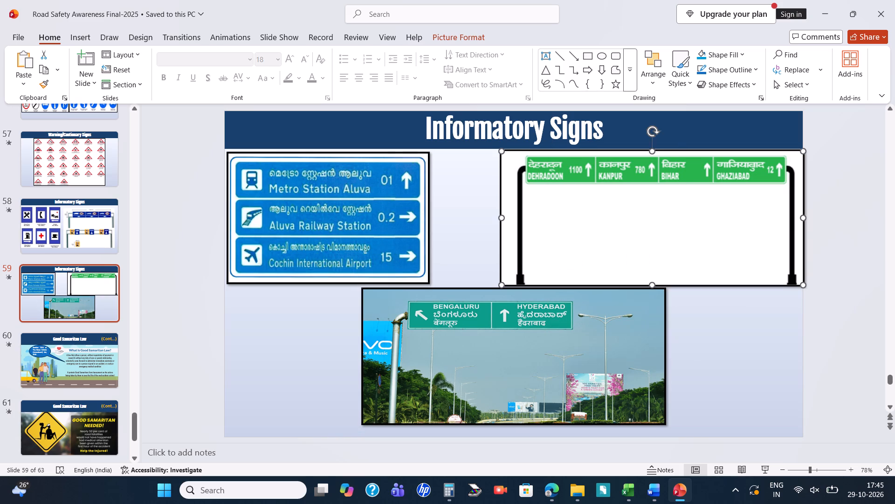
left_click(652, 285)
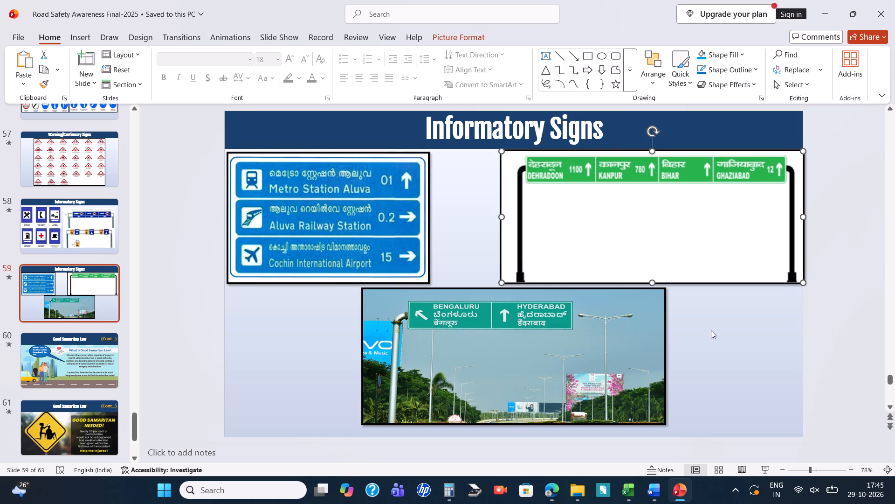
left_click(711, 330)
left_click(717, 254)
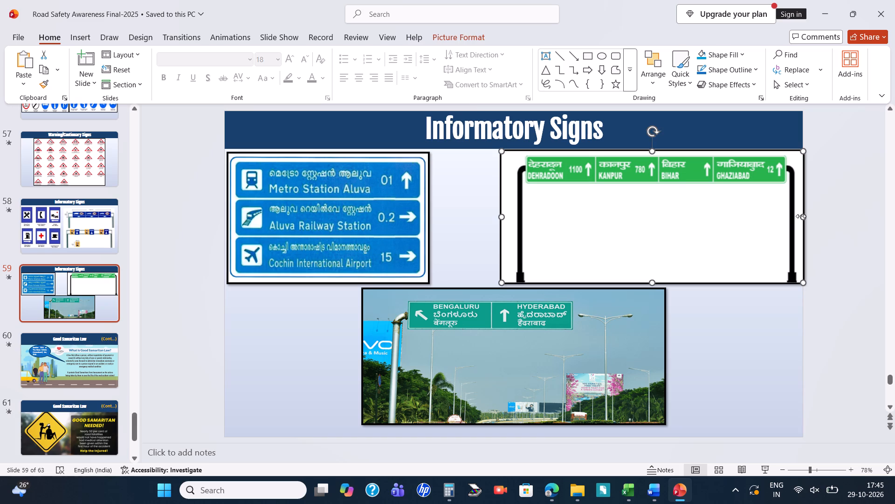
left_click(802, 216)
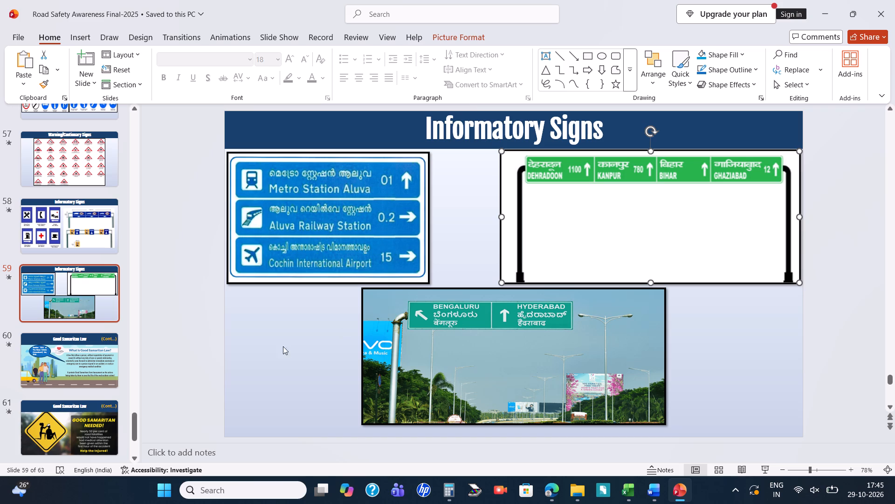
Check slide 60, "Good Samaritan Law", and return to slide 58, "Informatory Signs", to examine its unframed sign pictures.
left_click(95, 364)
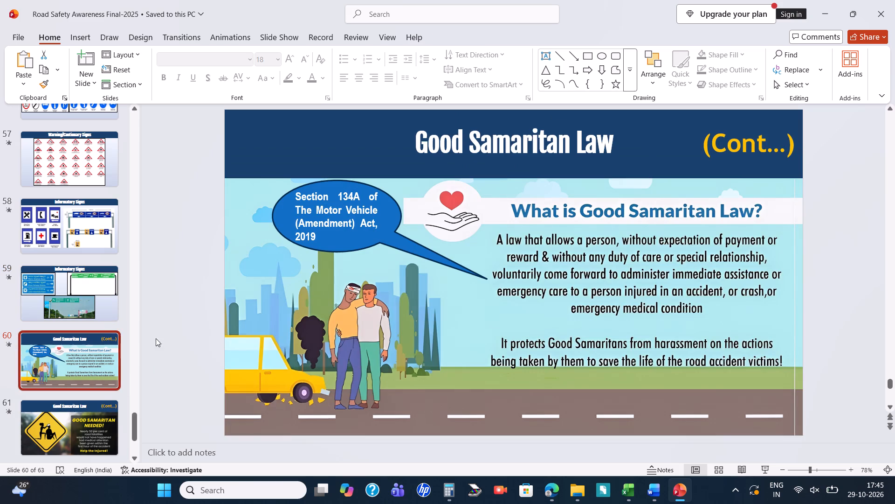
left_click(80, 238)
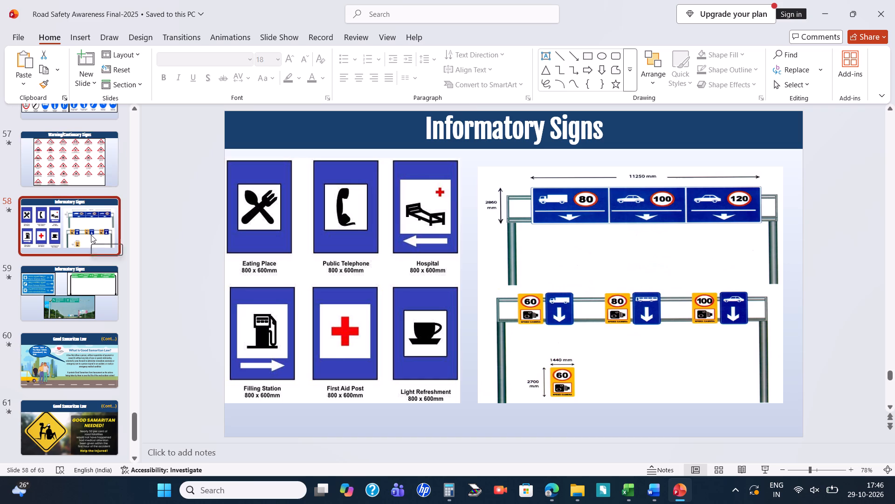
left_click(91, 235)
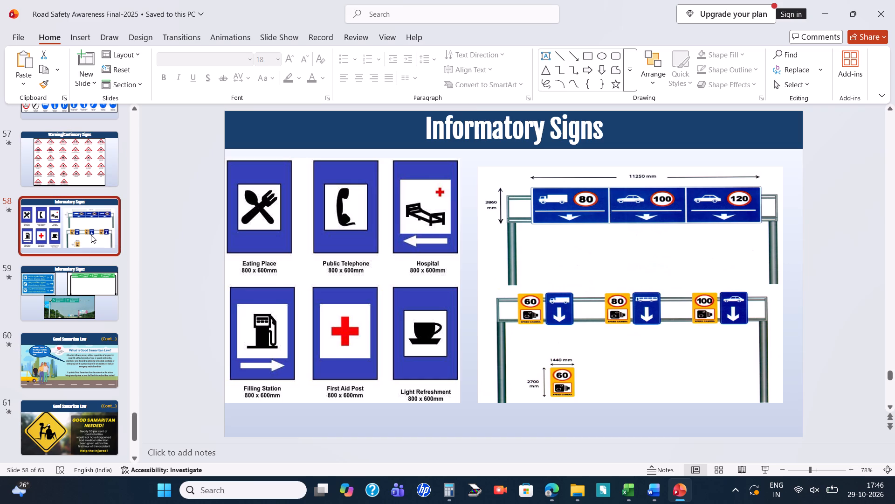
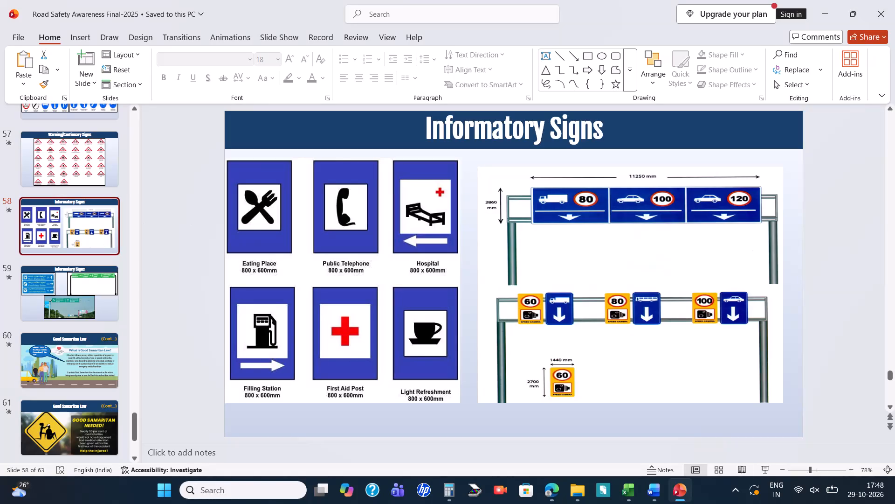
Apply the thin black frame picture style to the blue roadside facility signs picture (Eating Place, Hospital, Filling Station) on slide 58.
left_click(311, 252)
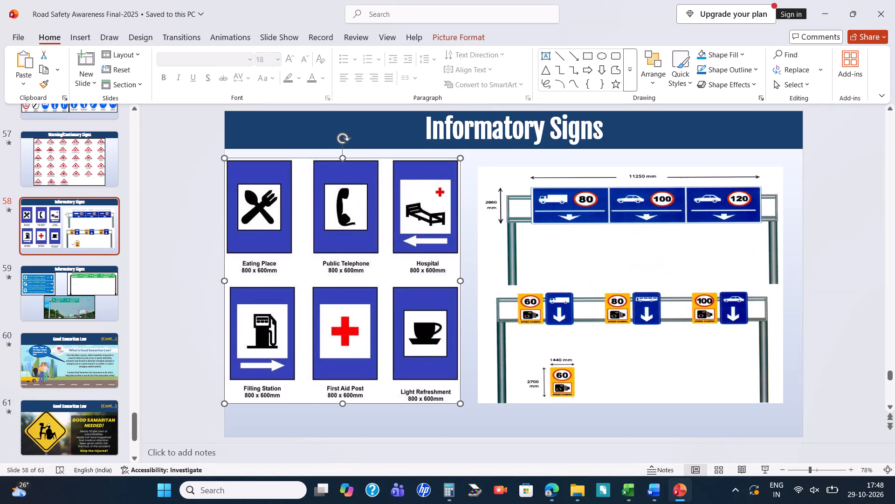
right_click(305, 241)
left_click(327, 176)
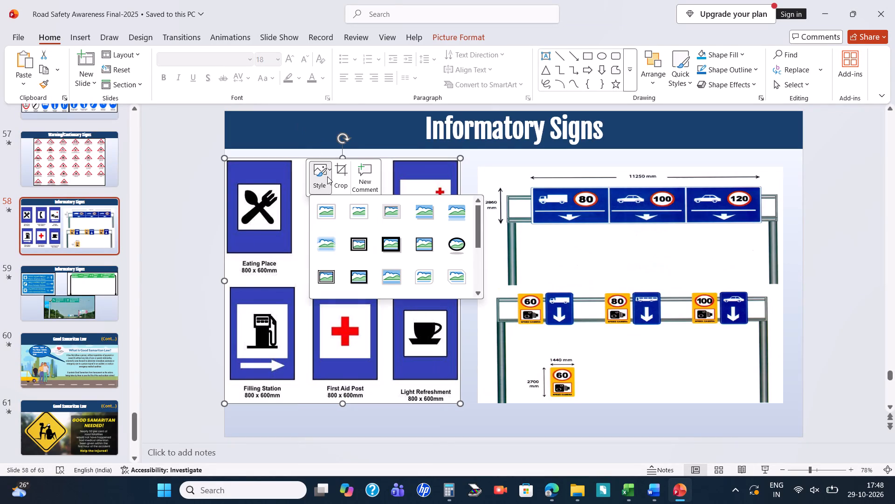
left_click(425, 247)
left_click(331, 245)
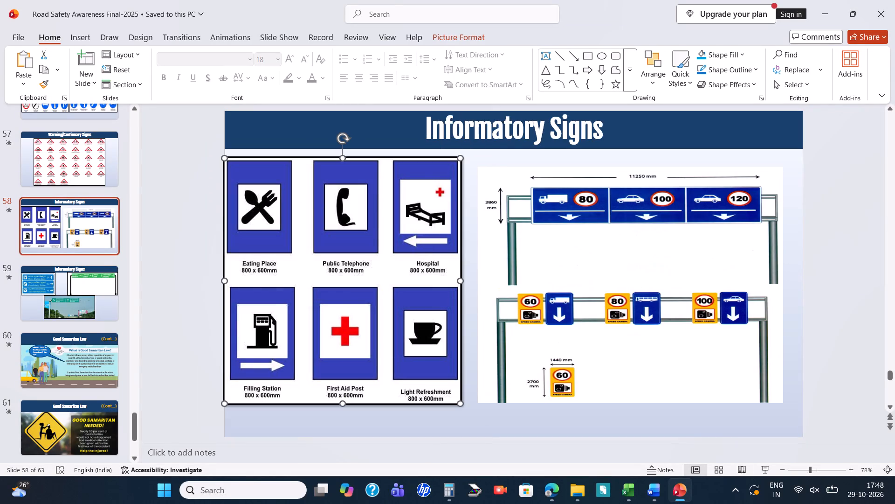
Narrow the facility signs picture slightly by pulling its outer side edge in from the slide's edge.
left_click(226, 279)
Give the overhead speed limit gantry signs picture on slide 58 the same thin black frame picture style.
right_click(579, 255)
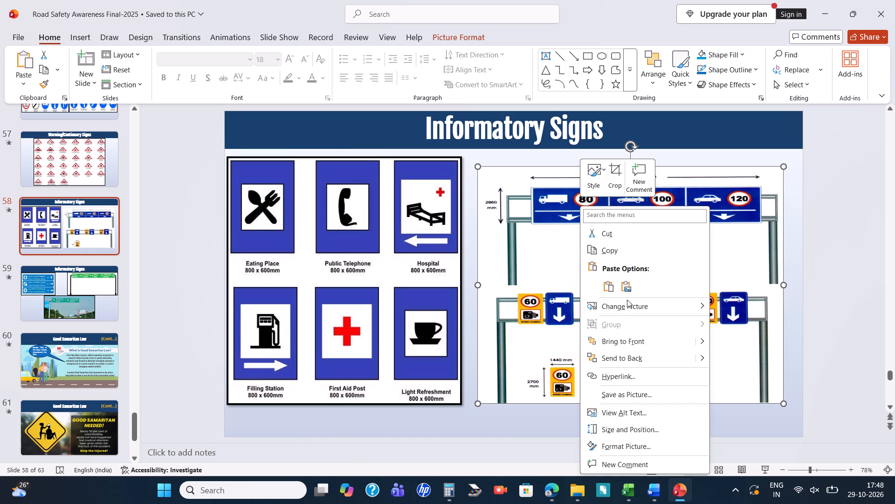
left_click(595, 172)
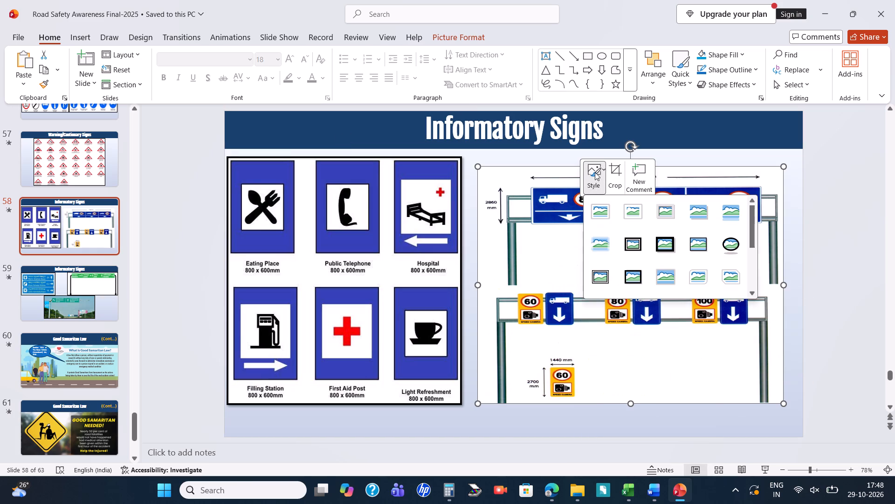
left_click(694, 241)
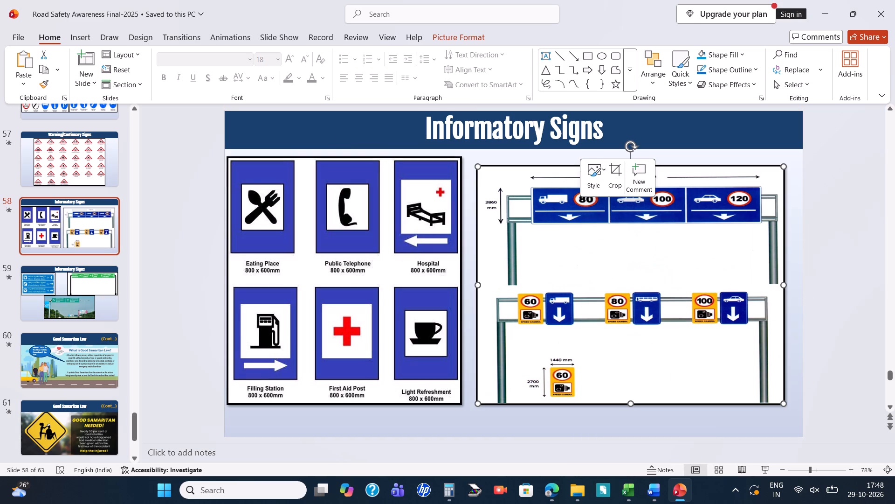
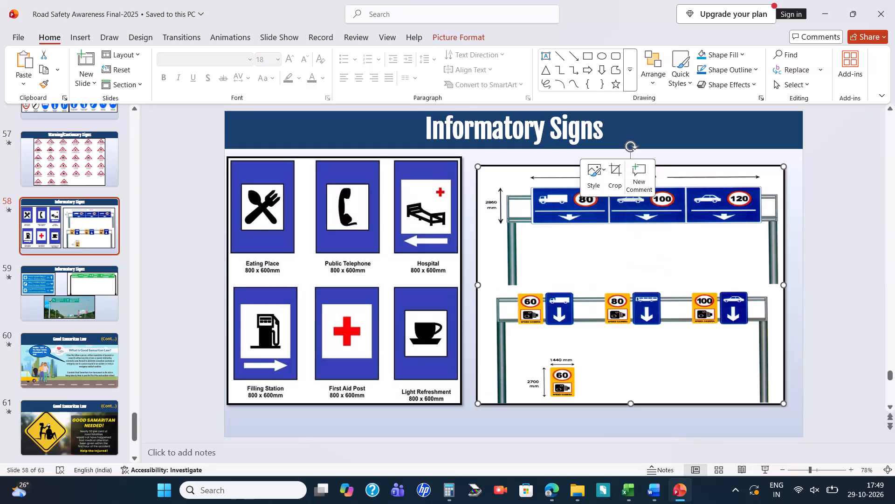
Stretch the overhead gantry signs picture upward so its top edge lines up with the facility signs picture on slide 58.
left_click(645, 245)
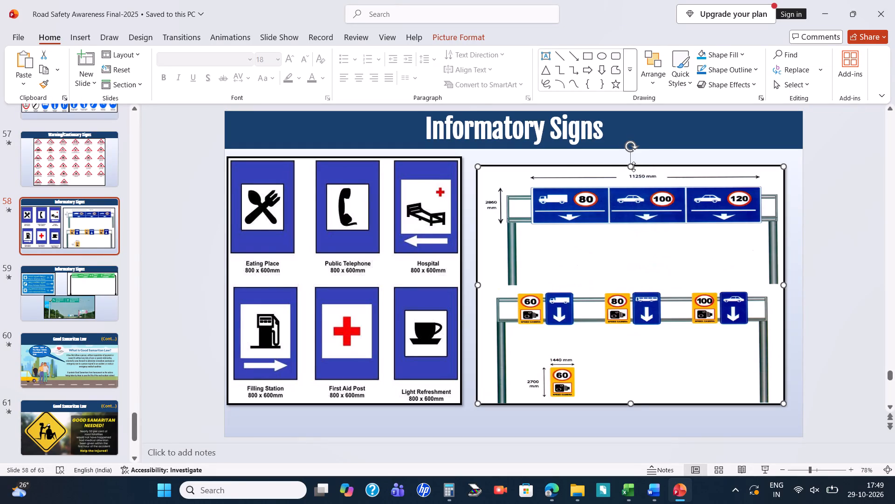
left_click_drag(633, 167, 630, 161)
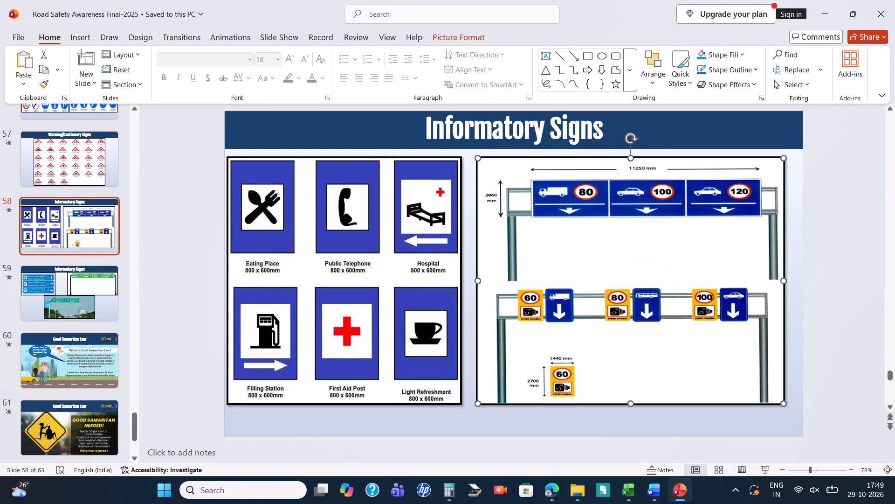
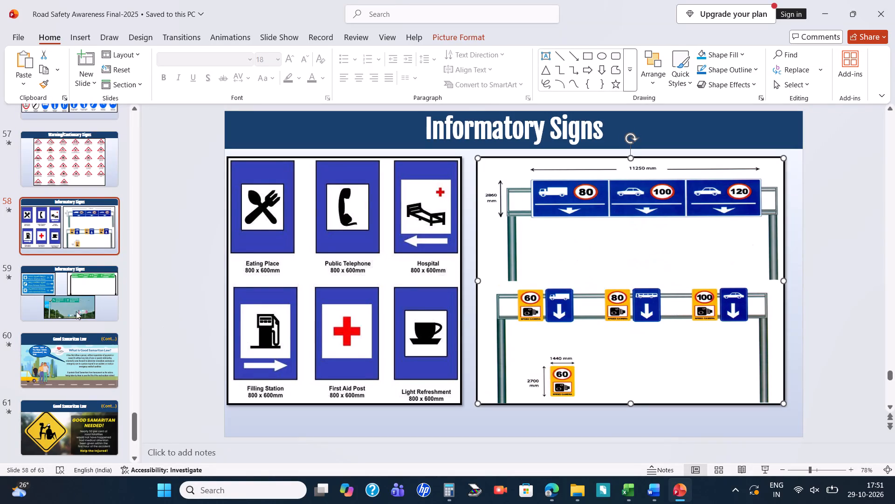
Give the car inspection picture on slide 53 the thin black frame picture style.
left_click(73, 360)
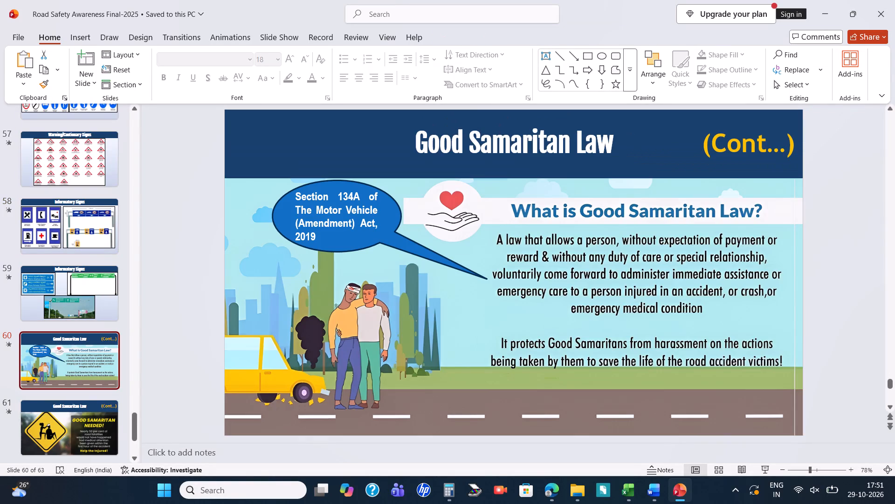
left_click(76, 441)
scroll(62, 279, "up", 1)
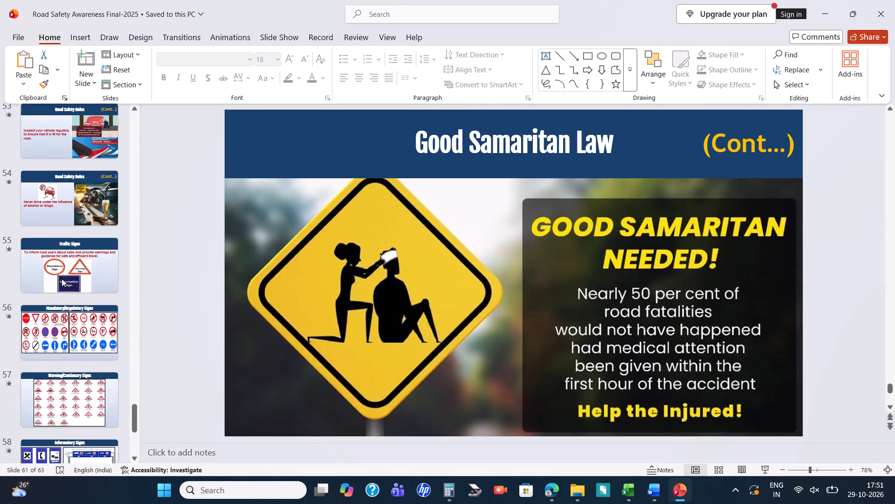
scroll(62, 279, "up", 2)
left_click(67, 301)
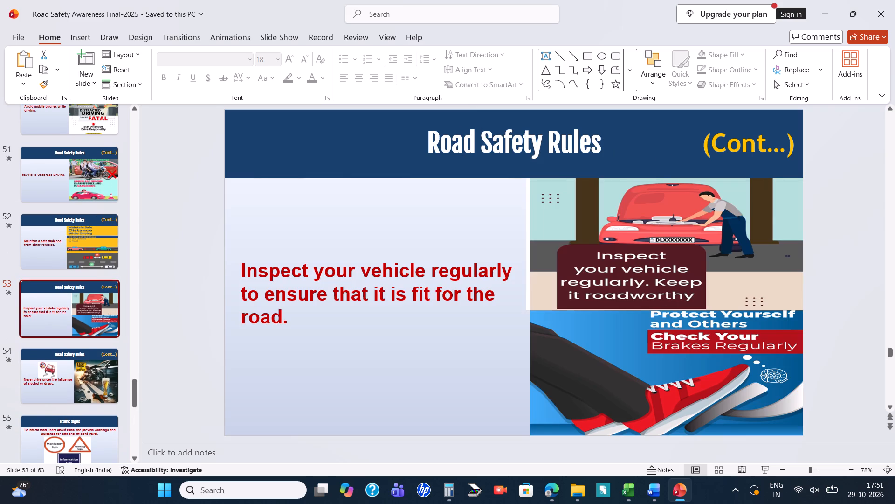
left_click(576, 266)
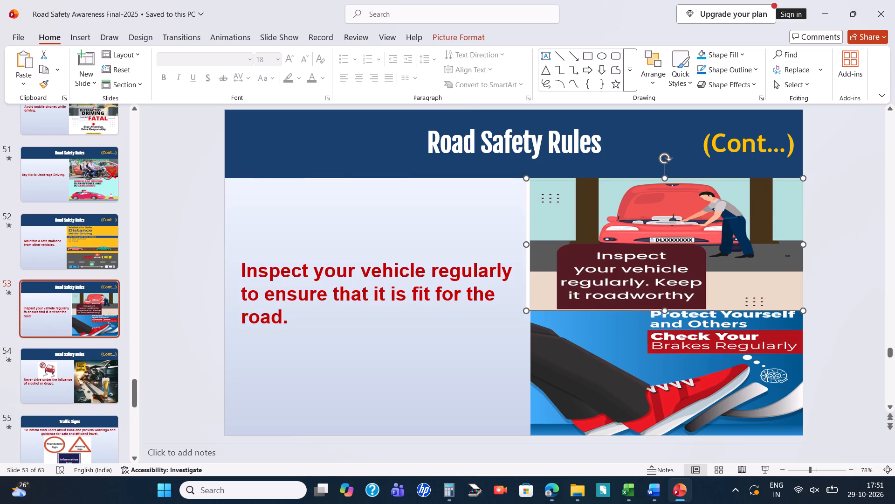
right_click(587, 261)
left_click(582, 176)
left_click(614, 211)
right_click(614, 211)
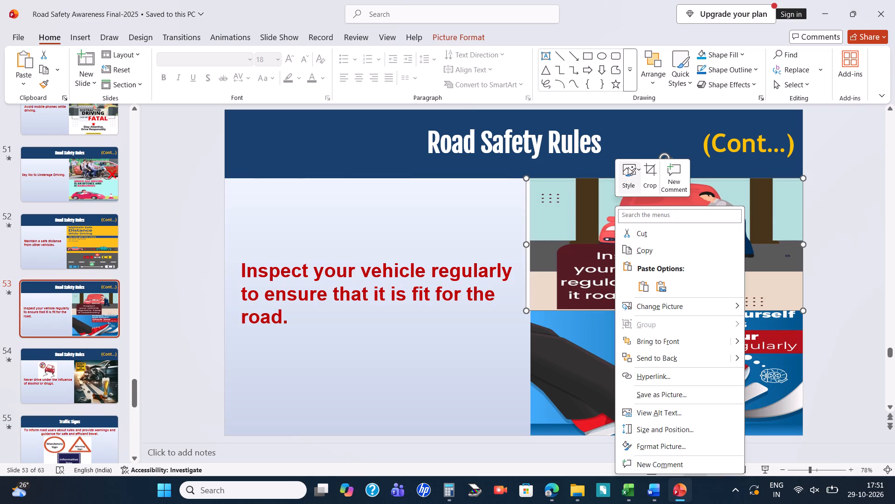
left_click(628, 167)
left_click(737, 239)
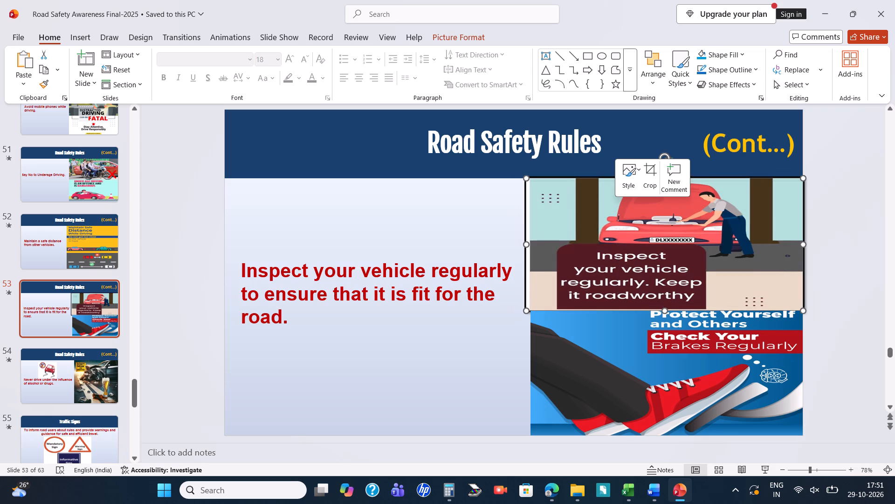
left_click(677, 253)
Shrink the car inspection picture by lowering its top edge slightly below the title band and pulling its left edge inward.
left_click(665, 178)
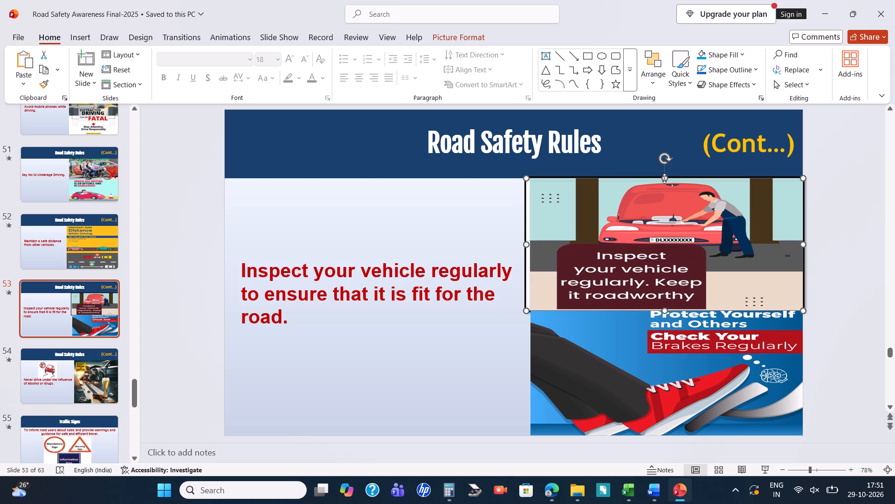
left_click_drag(664, 178, 662, 183)
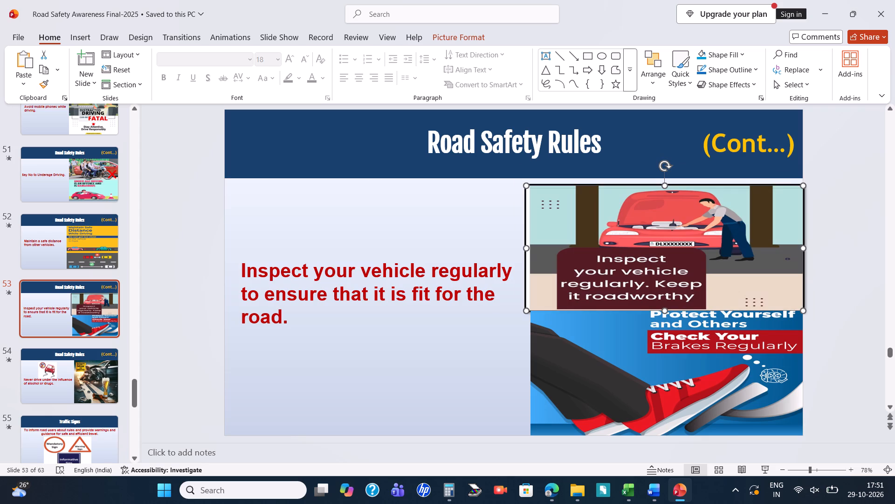
left_click_drag(526, 249, 563, 249)
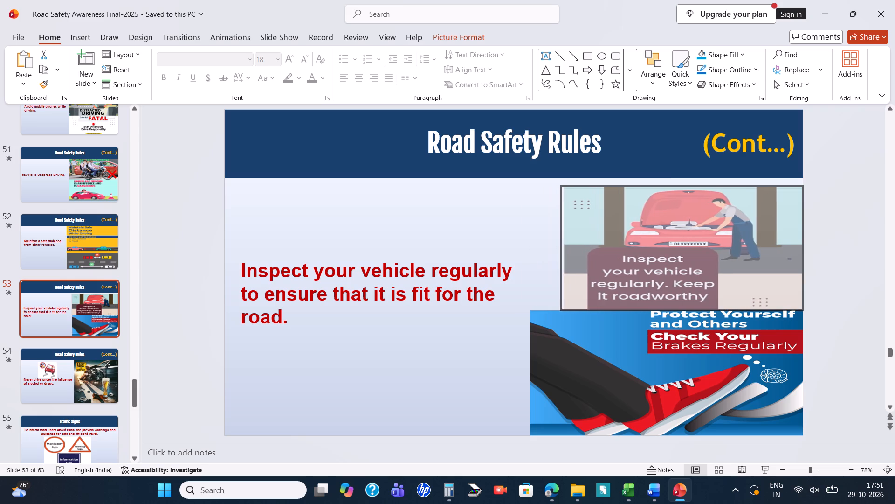
left_click_drag(563, 249, 591, 260)
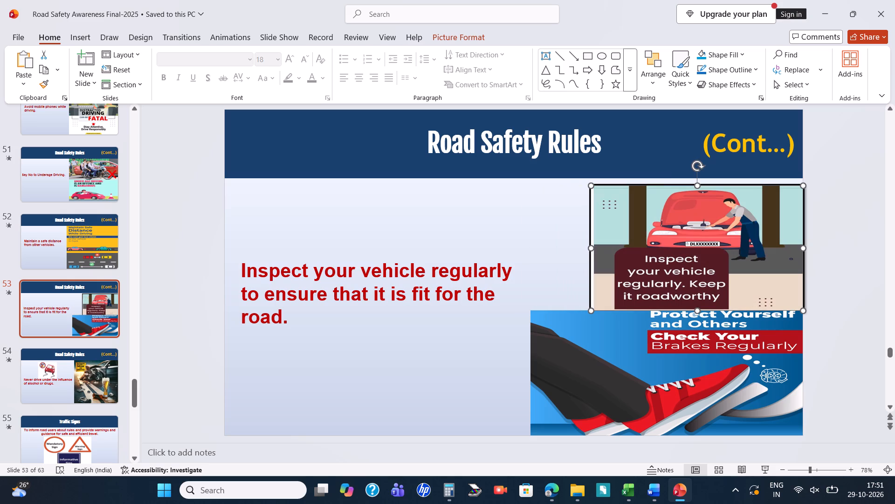
Apply the same thin black frame style to the "Check Your Brakes Regularly" picture on slide 53.
left_click(650, 370)
right_click(576, 368)
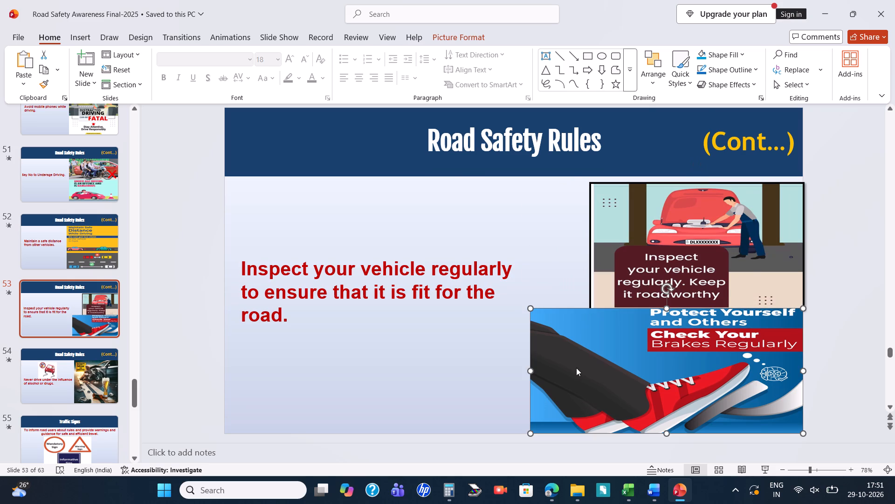
left_click(589, 408)
left_click(698, 320)
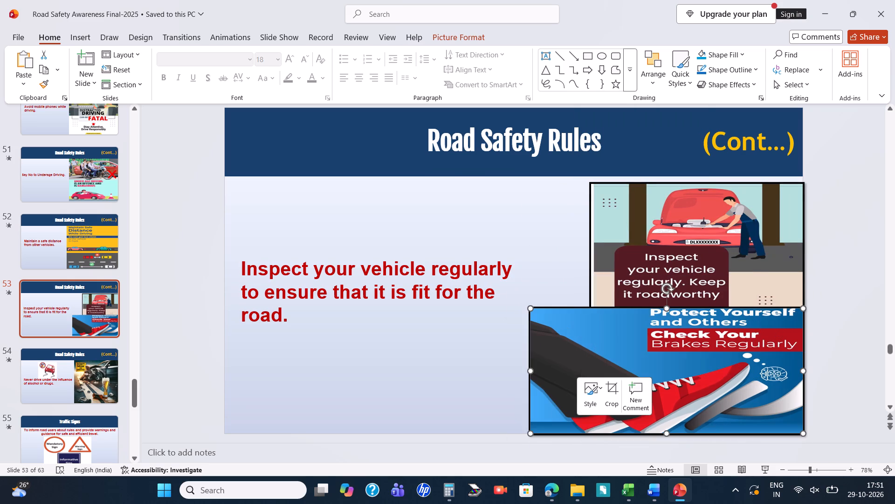
left_click(533, 368)
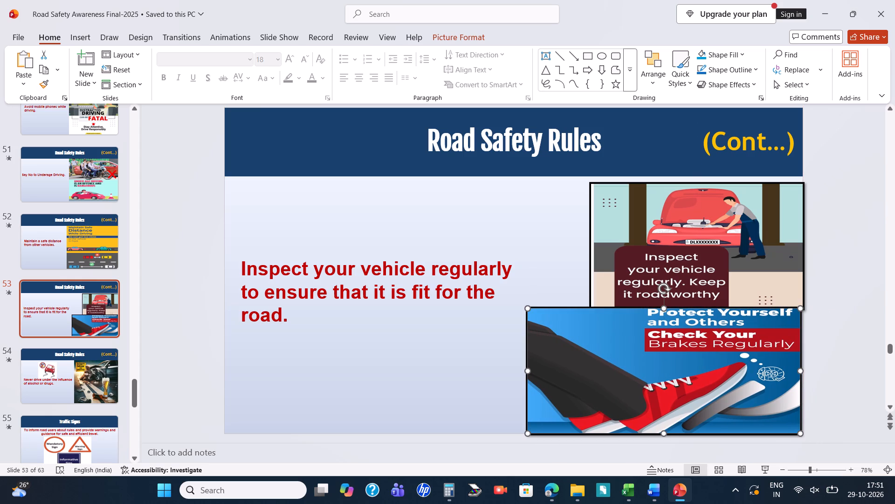
Move the car inspection picture left and slightly up so it sits just above the brakes picture, clear of the slide edge.
left_click(767, 259)
left_click_drag(748, 255, 720, 254)
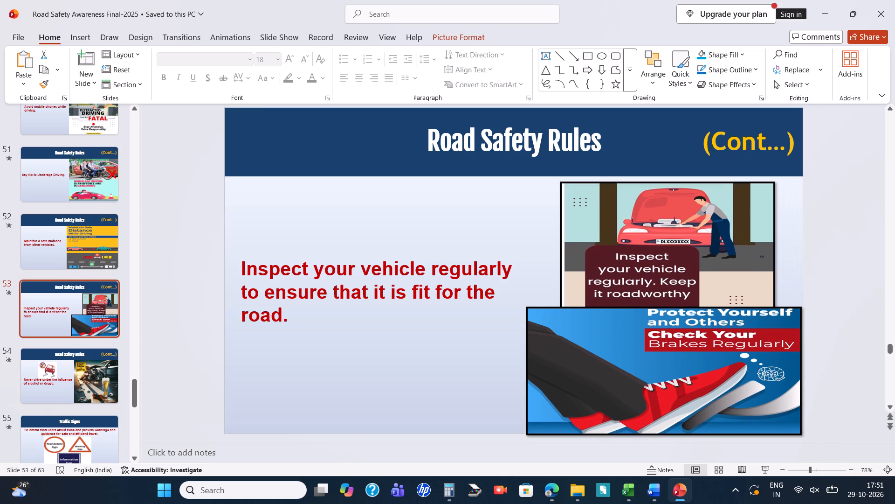
left_click_drag(720, 254, 714, 252)
Narrow the brakes picture from both sides so its left and right edges line up with the car inspection picture.
left_click(777, 351)
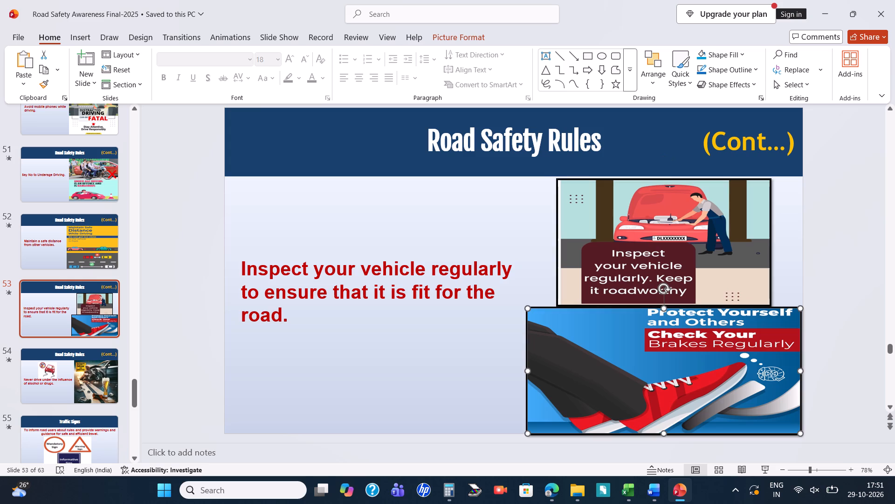
left_click_drag(797, 371, 772, 381)
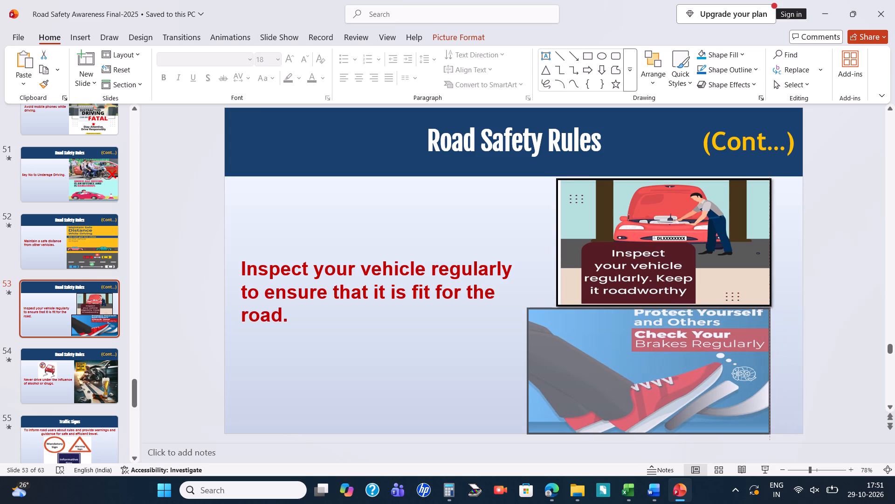
left_click_drag(772, 381, 772, 382)
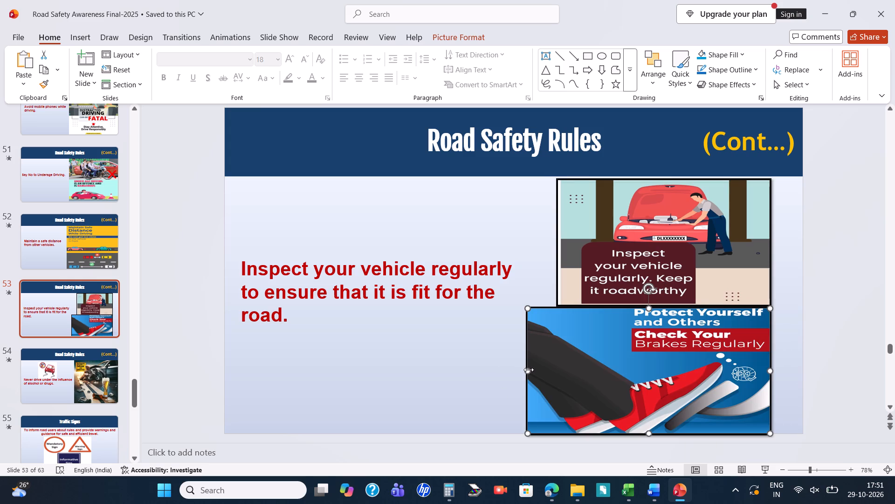
left_click_drag(528, 370, 559, 370)
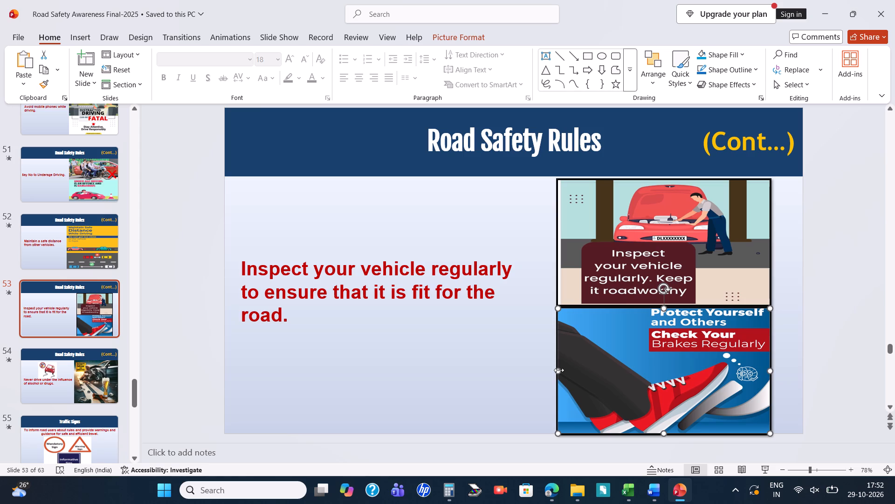
Trim the bottom edges of both pictures slightly and extend the brakes picture's top edge up to meet the car inspection picture.
left_click(365, 371)
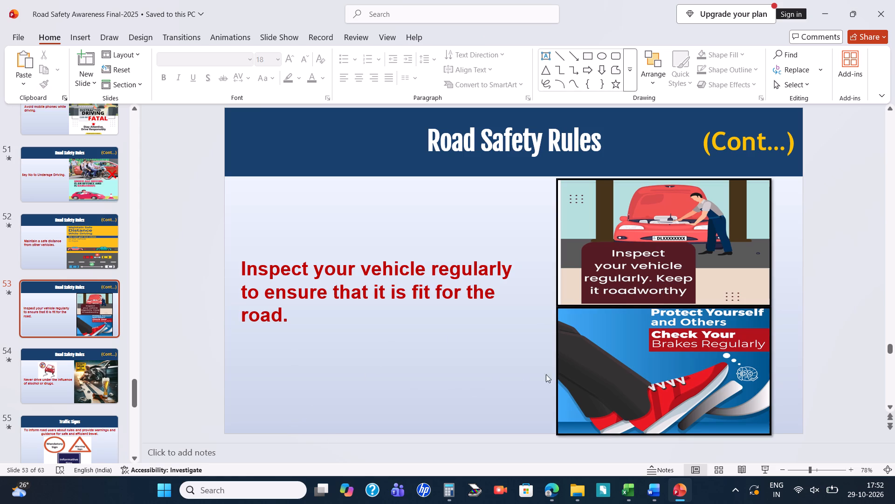
left_click(640, 397)
left_click(669, 272)
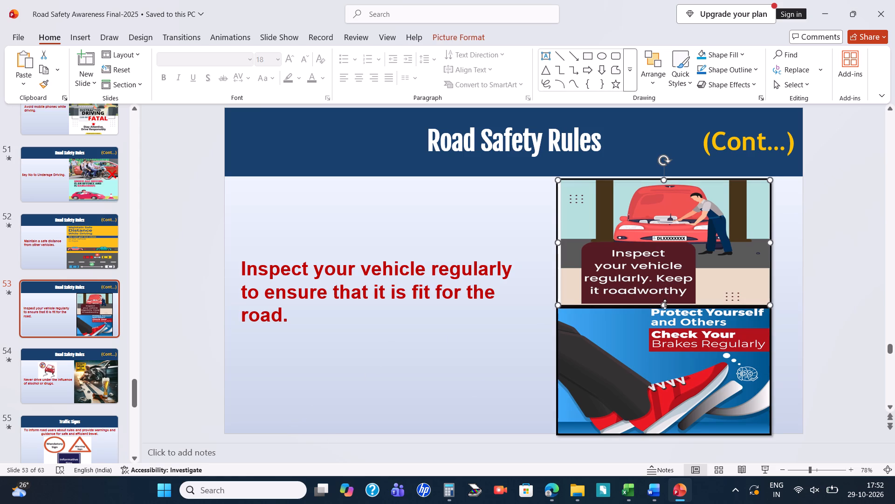
left_click(665, 304)
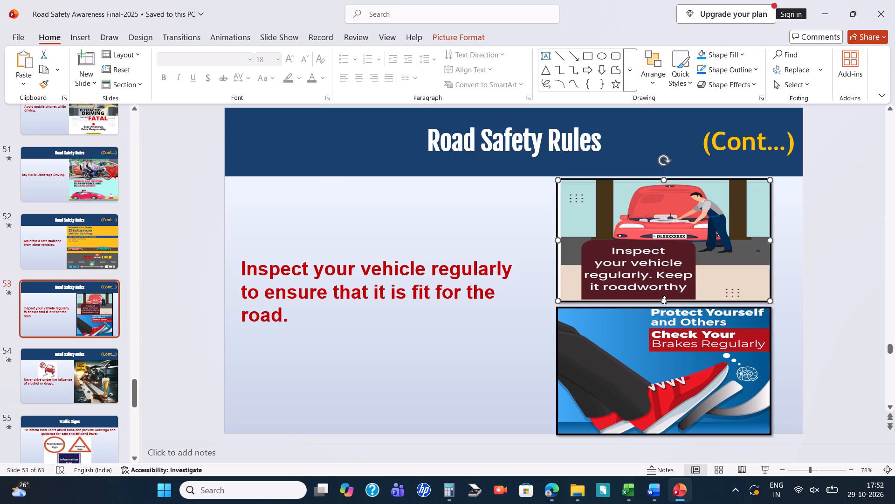
left_click(681, 348)
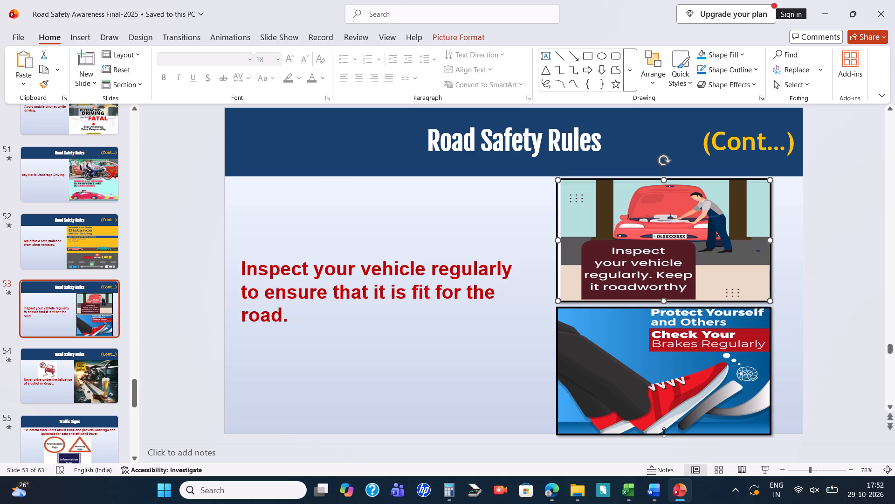
left_click_drag(664, 433, 659, 430)
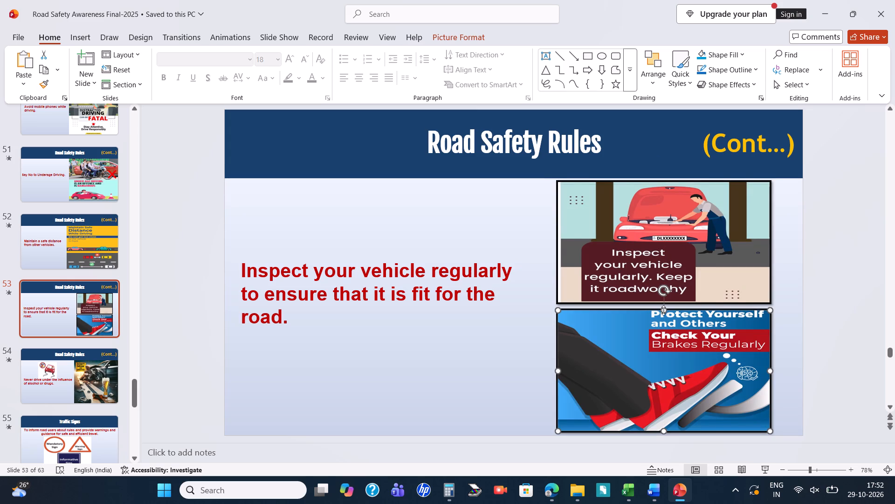
left_click(663, 310)
left_click(517, 333)
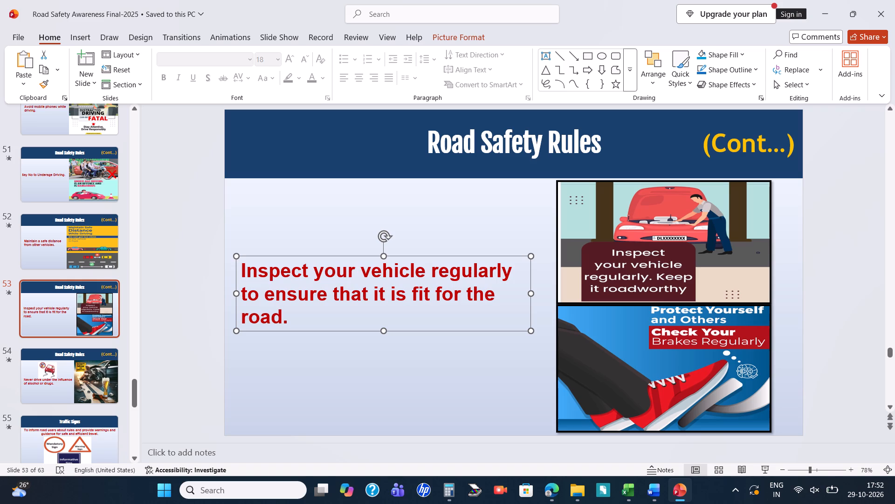
left_click(517, 333)
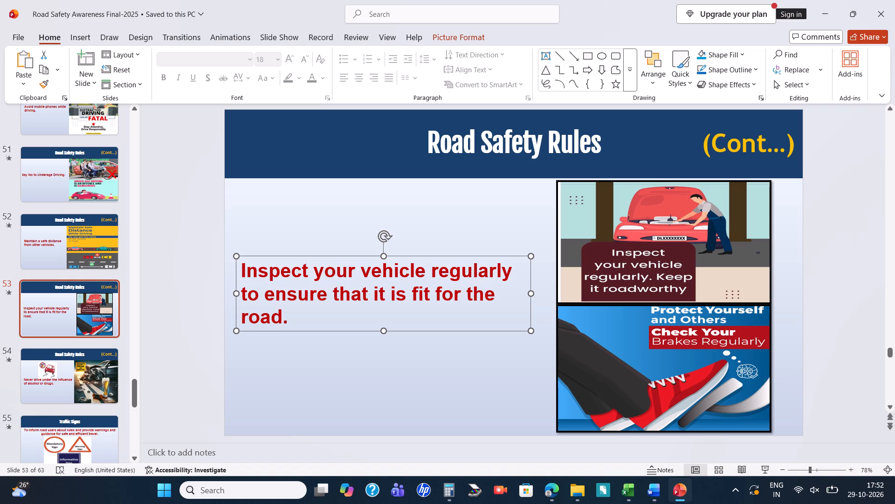
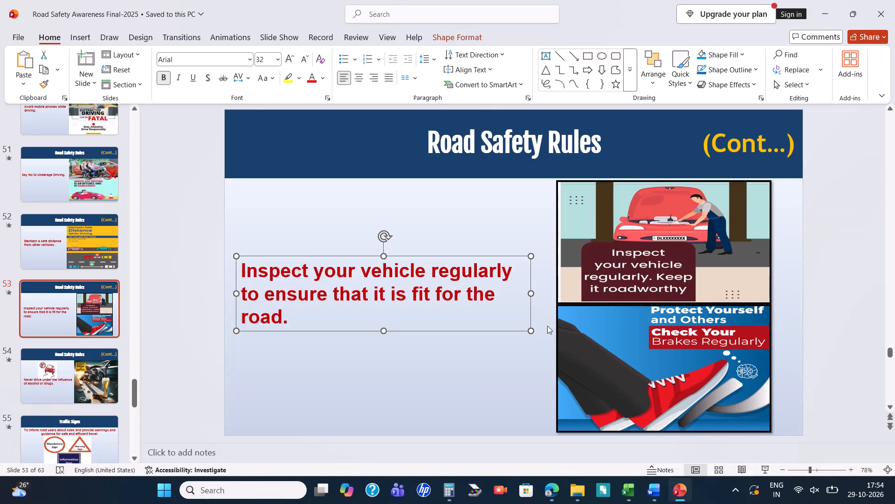
On slide 54, apply the thin black frame picture style to the swerving red car picture with the no-alcohol sign.
left_click(87, 377)
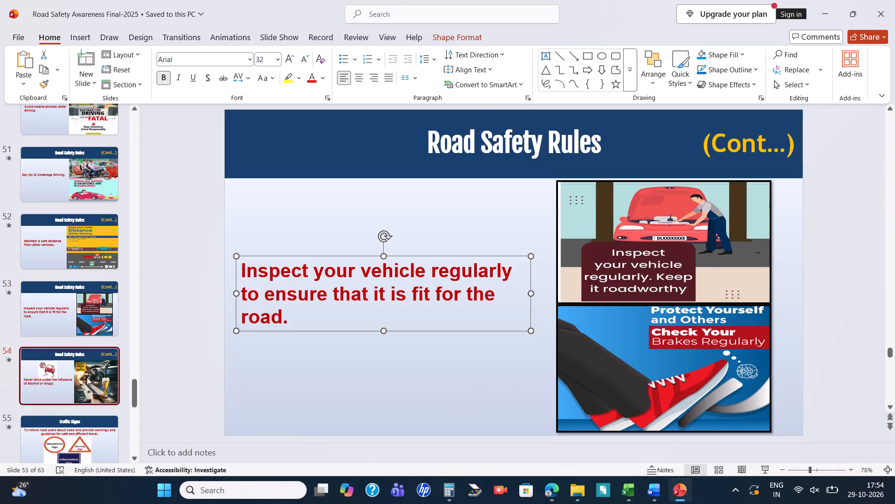
left_click(399, 254)
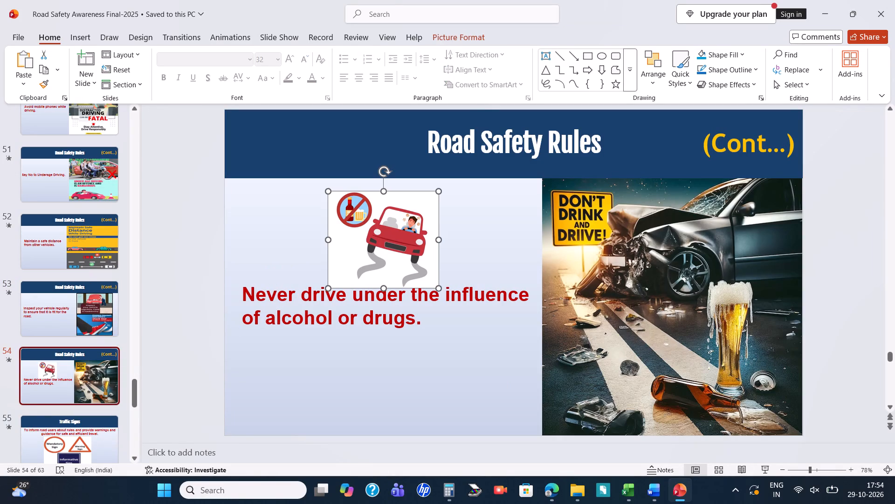
right_click(399, 254)
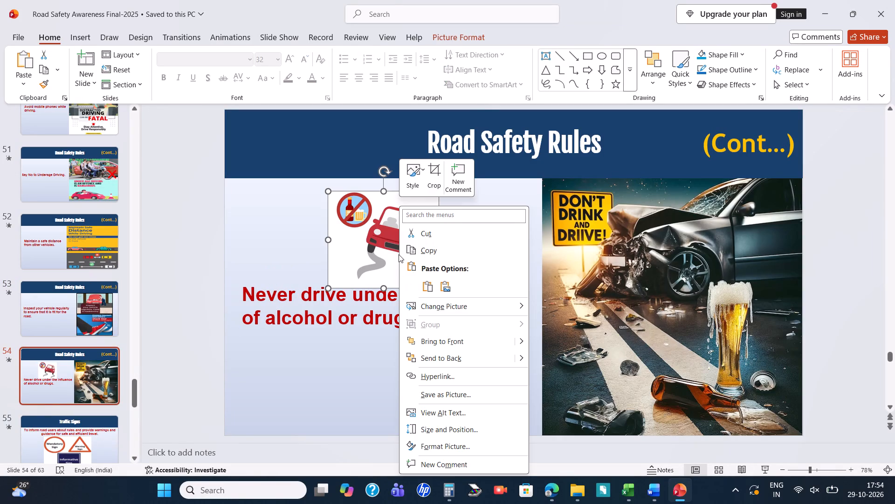
left_click(421, 184)
left_click(516, 242)
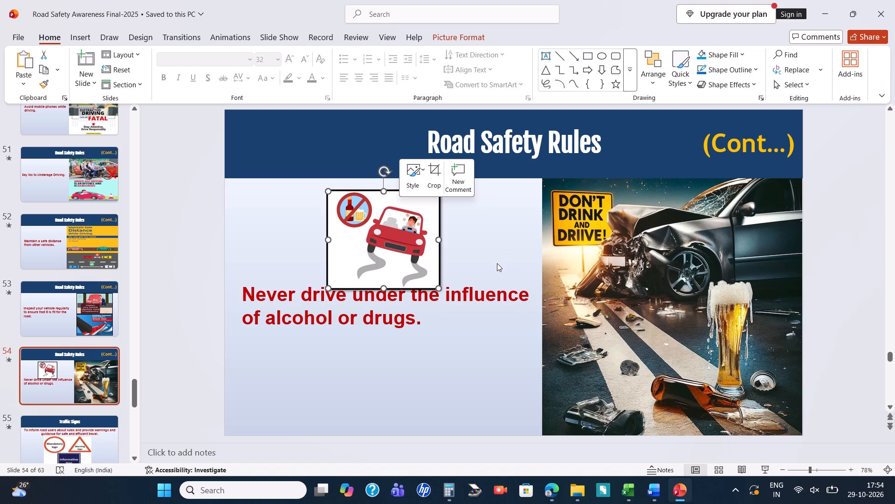
Raise the red car picture's bottom edge to the top of the "Never drive under the influence" text and extend its top edge to just below the title band.
left_click(399, 329)
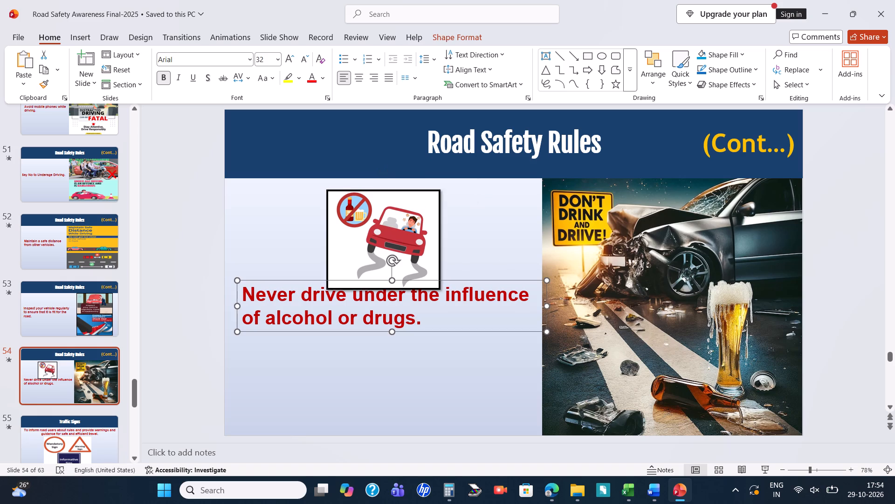
left_click(377, 250)
left_click_drag(383, 287, 388, 279)
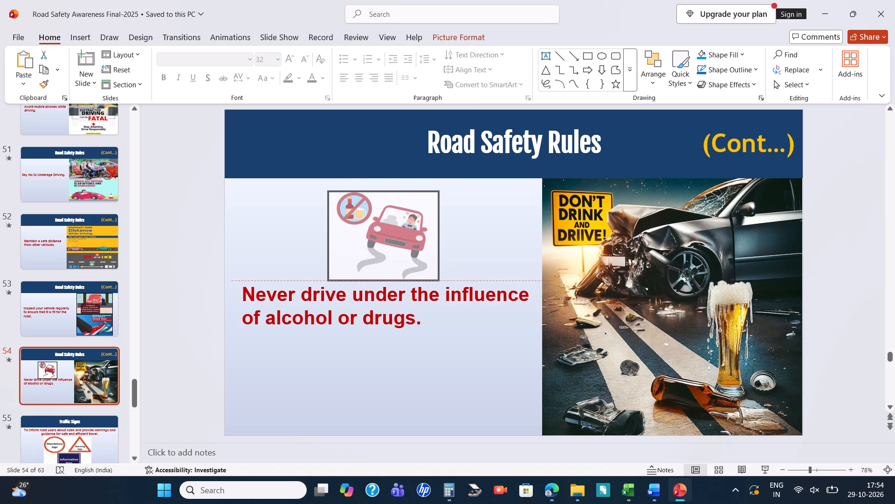
left_click_drag(388, 279, 386, 280)
left_click_drag(386, 191, 386, 185)
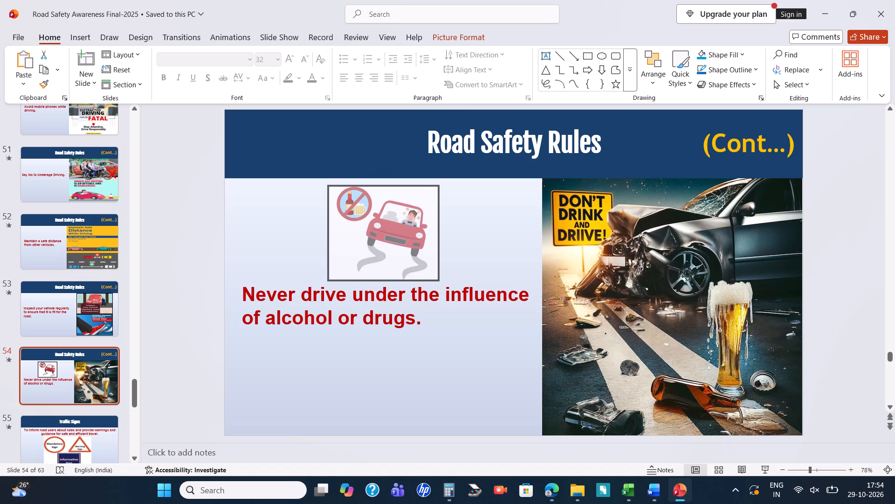
left_click_drag(386, 185, 388, 183)
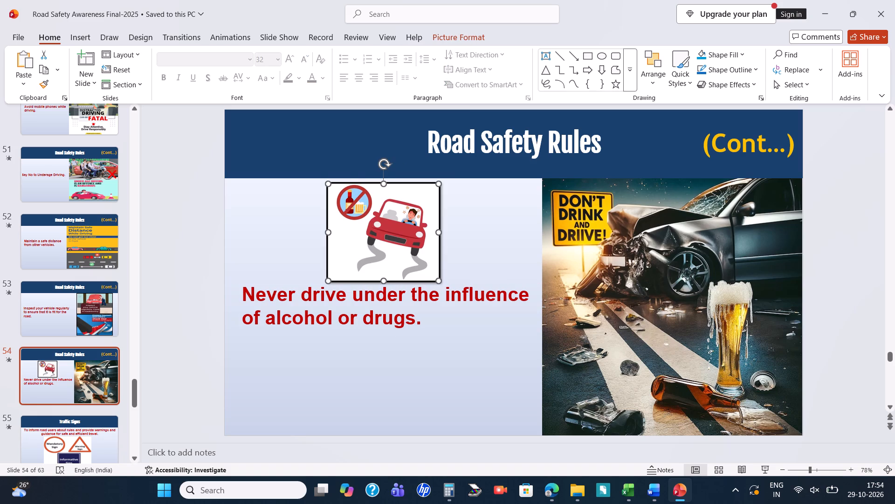
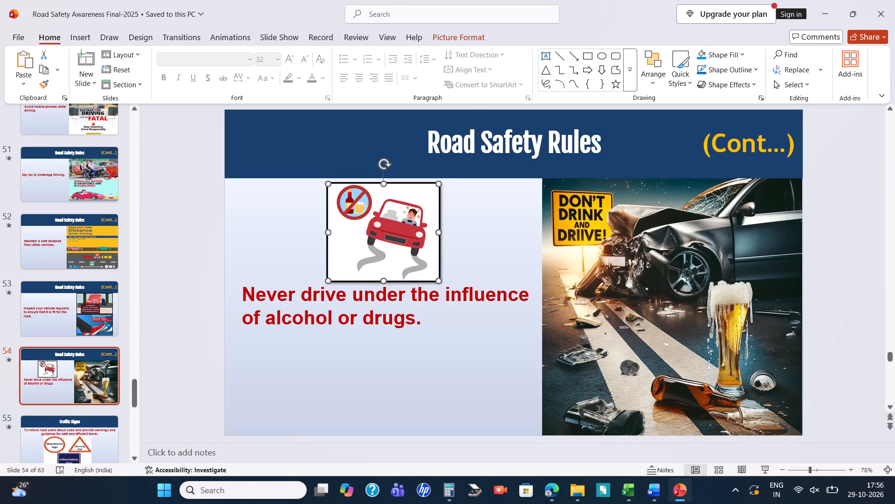
Apply the thin black frame picture style to the "Don't Drink and Drive!" crashed car picture on slide 54.
left_click(634, 329)
right_click(636, 329)
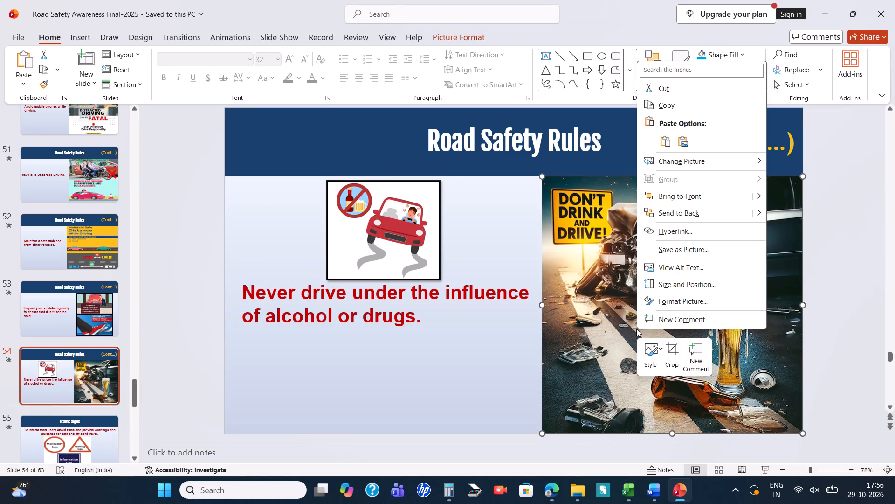
left_click(645, 364)
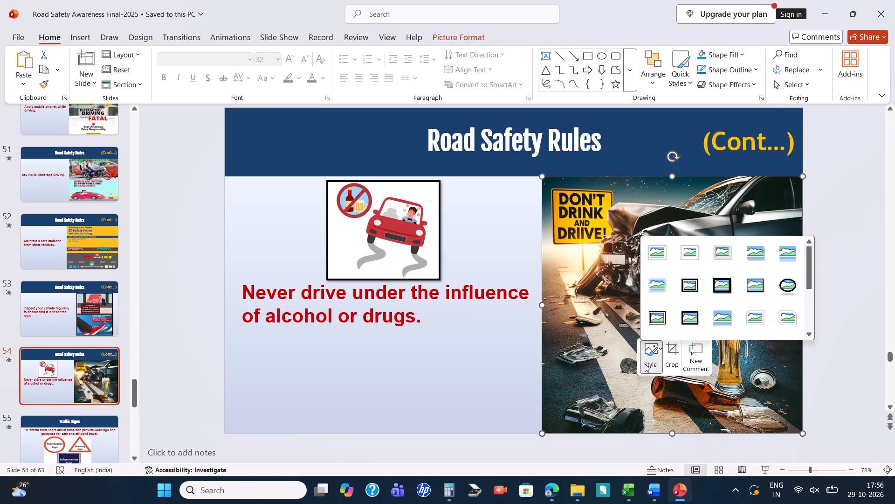
left_click(751, 278)
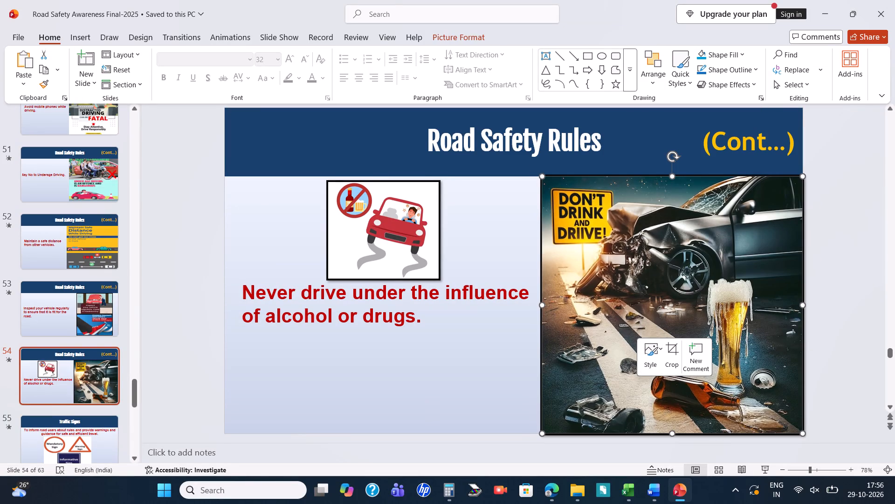
Shrink the crashed car picture at its top, bottom and right edges and shift it slightly left, leaving even margins below the title band and at the slide edges.
left_click_drag(675, 178, 672, 183)
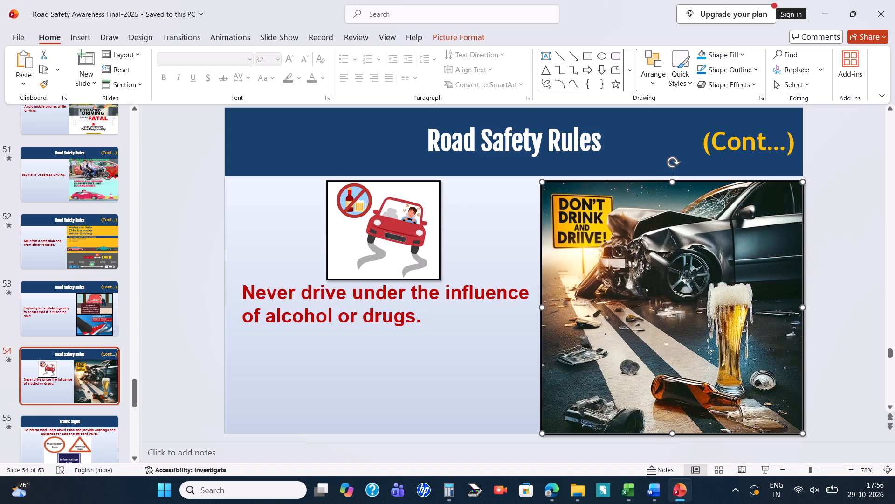
left_click_drag(670, 433, 671, 425)
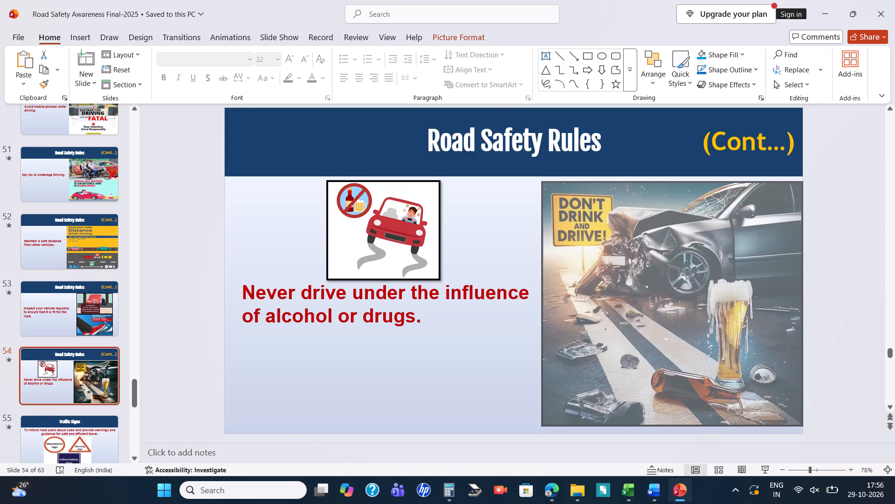
left_click_drag(671, 425, 671, 424)
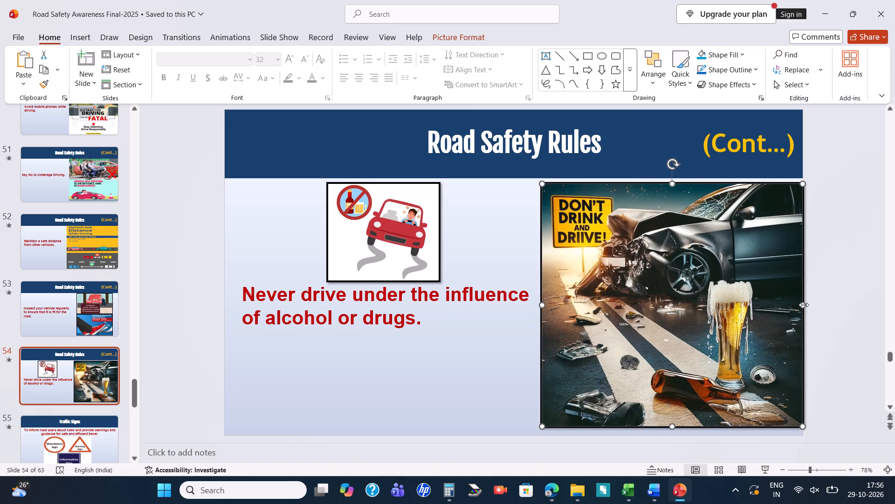
left_click_drag(802, 305, 794, 308)
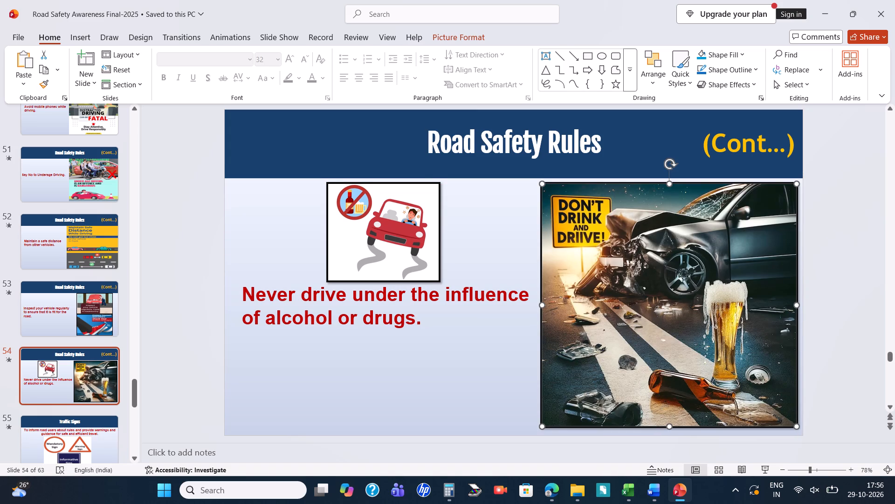
left_click(587, 294)
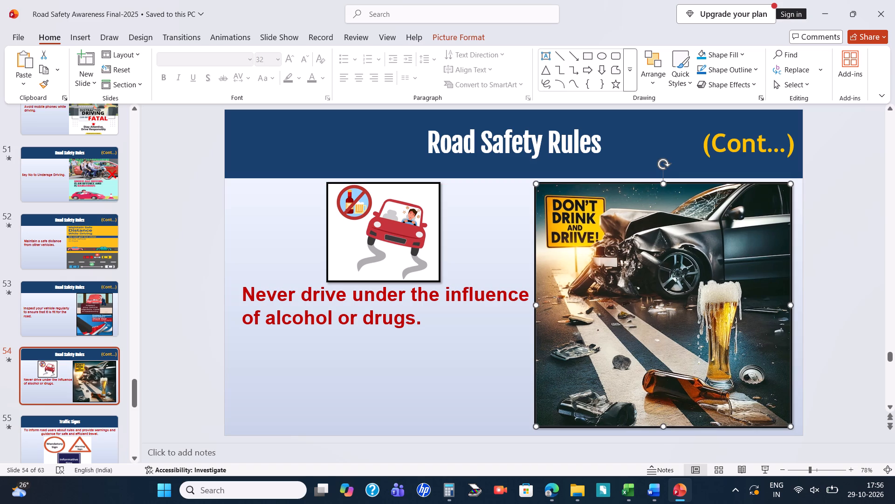
left_click(664, 184)
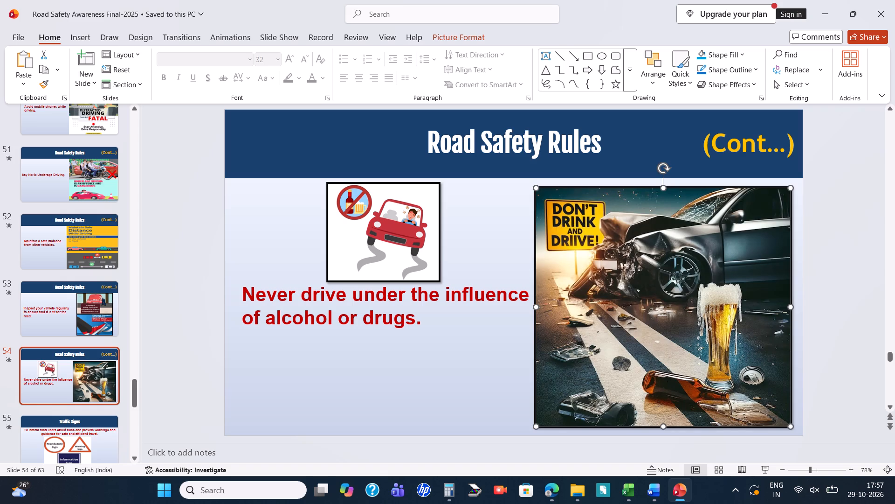
Move the red car picture down slightly so its top edge lines up with the crashed car picture's top edge.
left_click(439, 234)
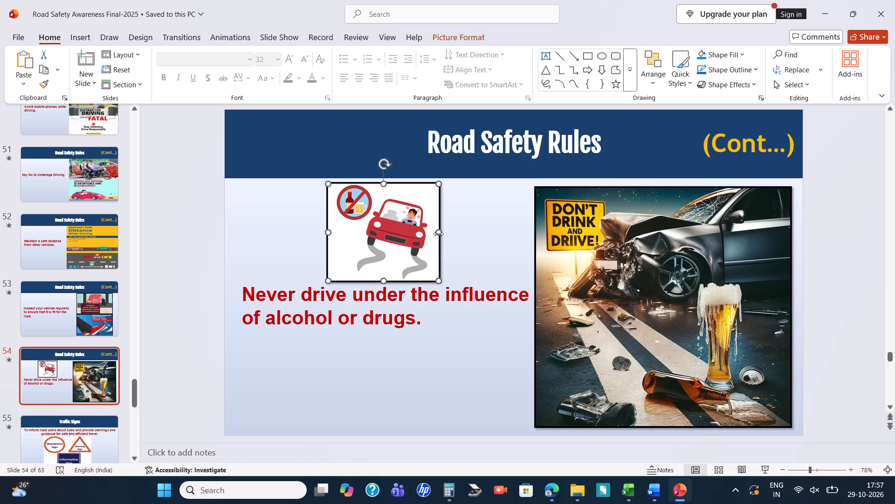
left_click_drag(406, 184, 405, 188)
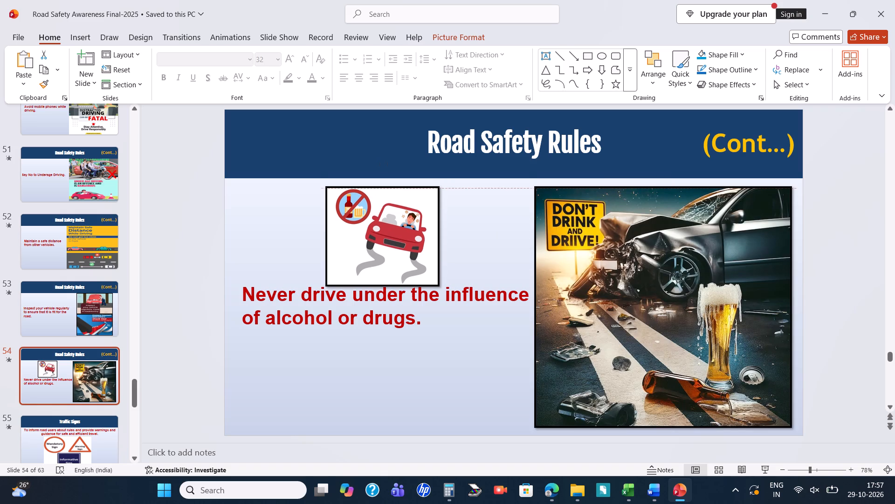
left_click_drag(405, 188, 405, 189)
left_click(472, 262)
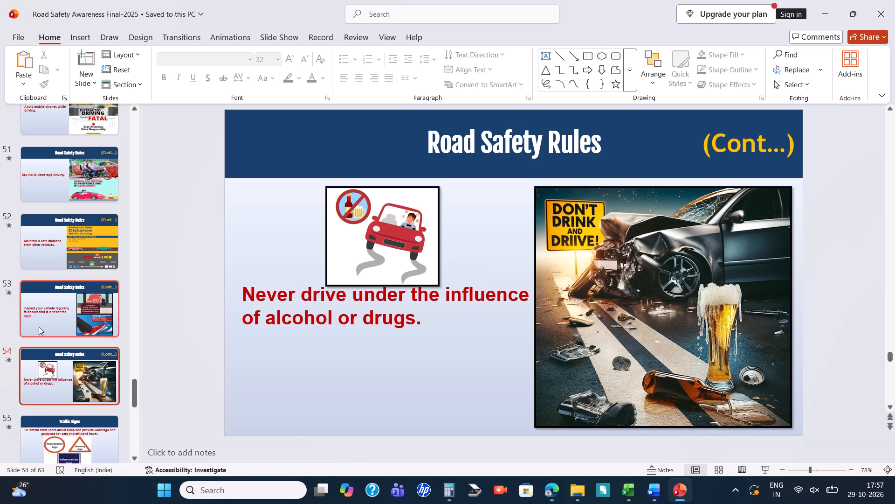
On slide 52, apply the thin black frame picture style to the yellow "Maintain Safe Distance While Driving" picture.
left_click(31, 313)
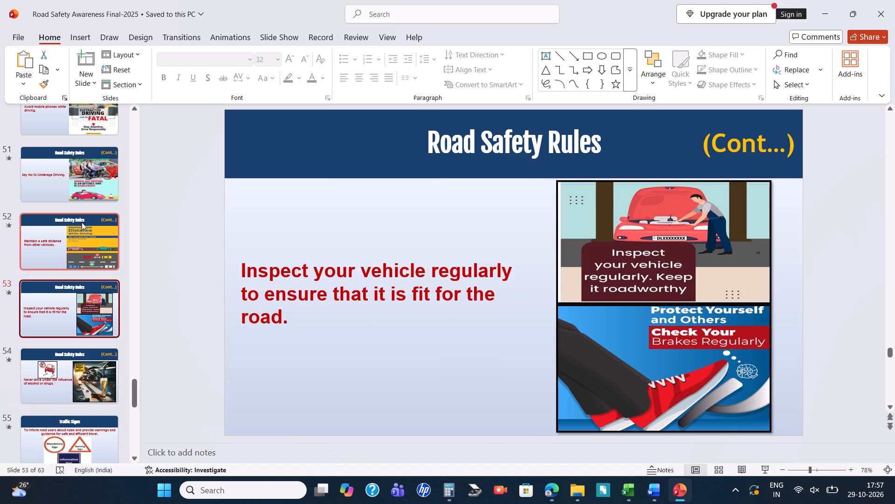
left_click(82, 222)
left_click(567, 204)
right_click(570, 212)
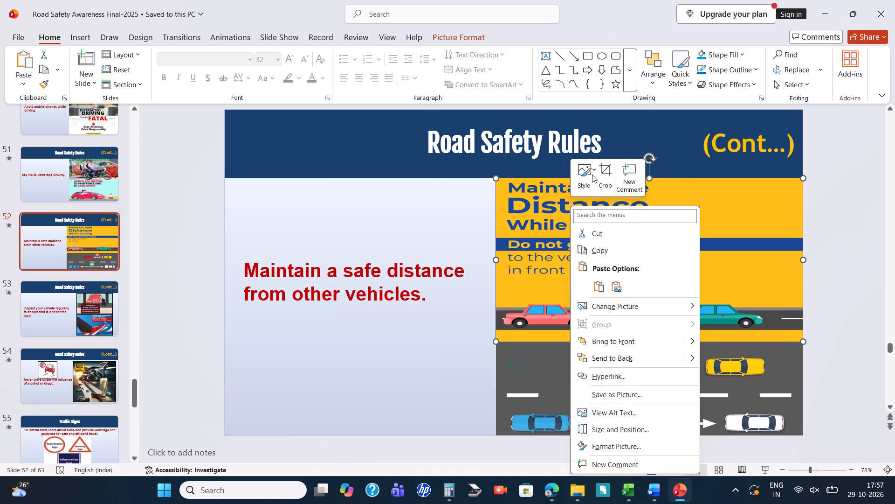
left_click(590, 175)
left_click(686, 233)
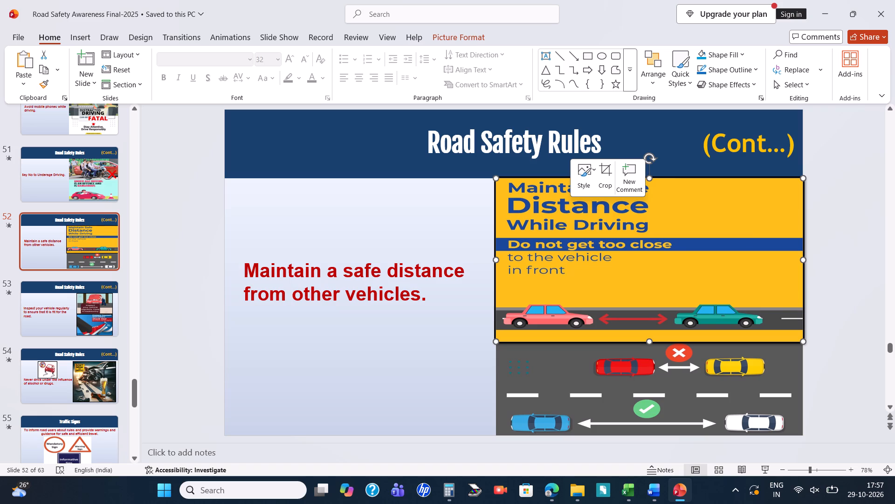
left_click(641, 320)
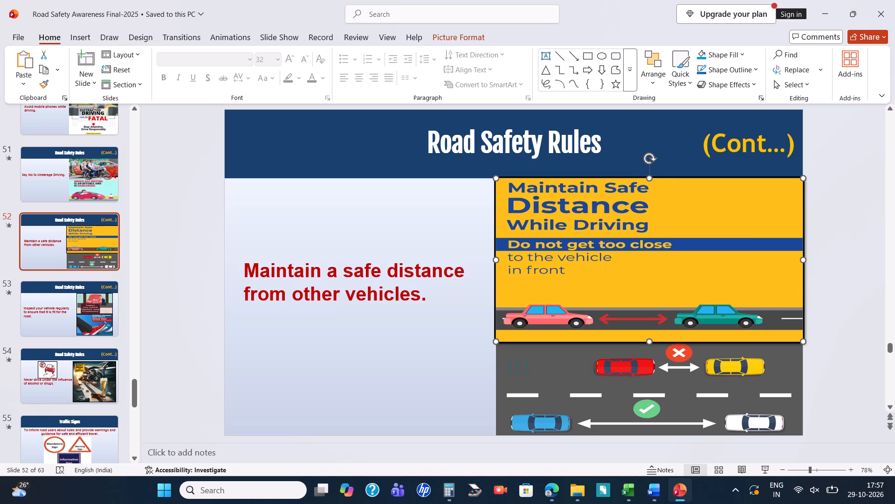
Lower the yellow safe distance picture's top edge to just below the title band and pull its right edge in from the slide edge.
left_click_drag(648, 177, 648, 179)
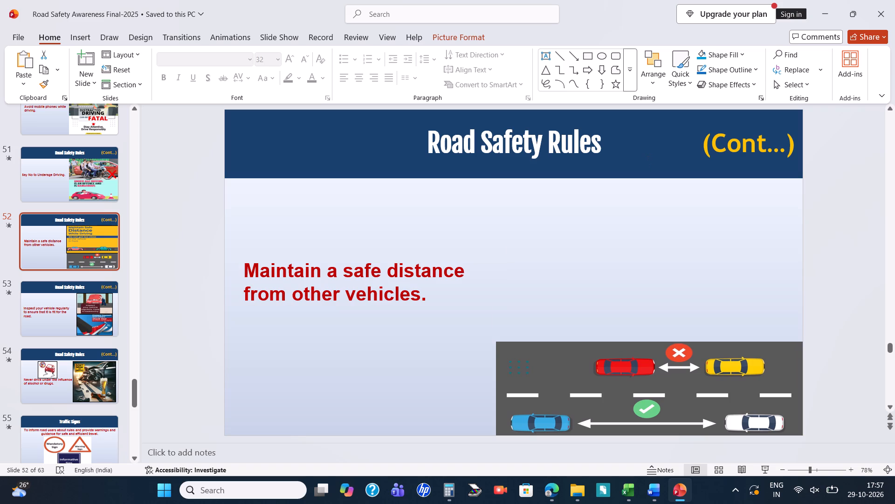
left_click_drag(648, 179, 644, 183)
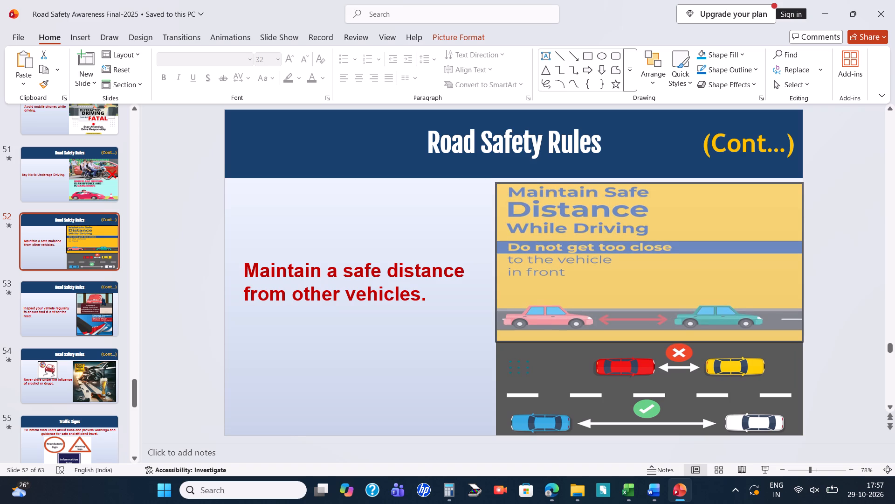
left_click_drag(644, 183, 645, 182)
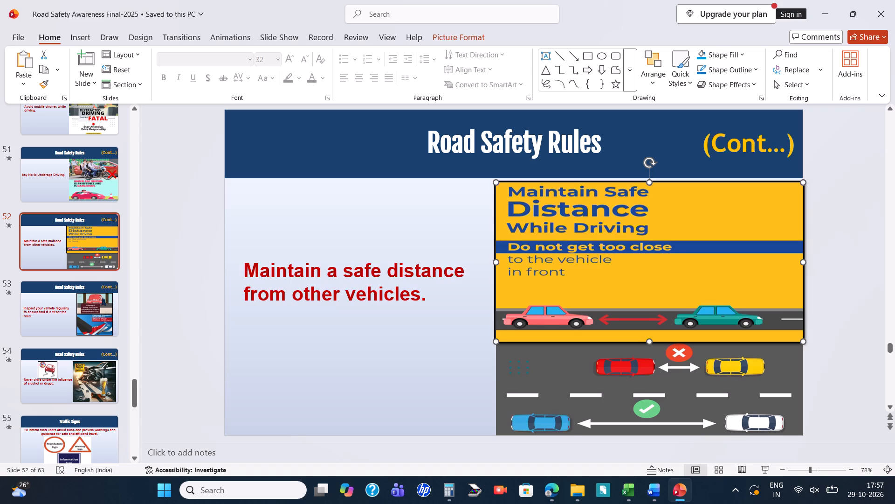
left_click_drag(805, 262, 799, 264)
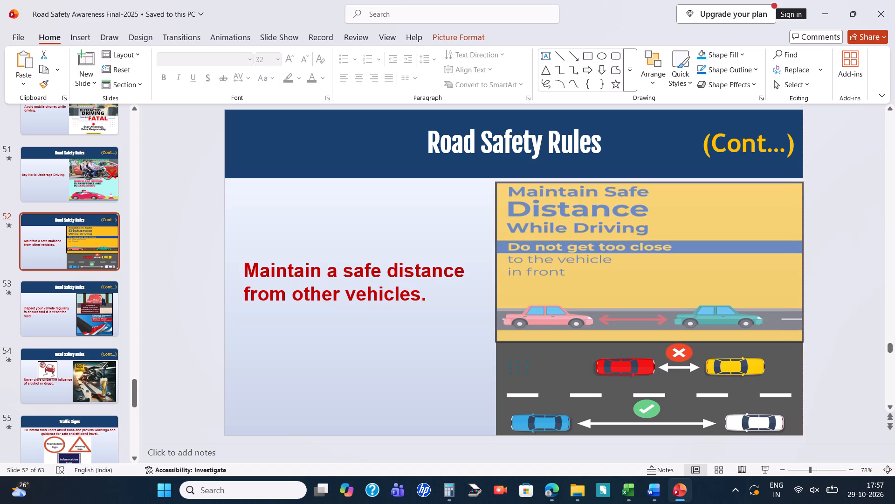
left_click_drag(799, 264, 797, 266)
Narrow the lower road lanes picture so its right edge lines up with the yellow picture above it.
left_click(751, 388)
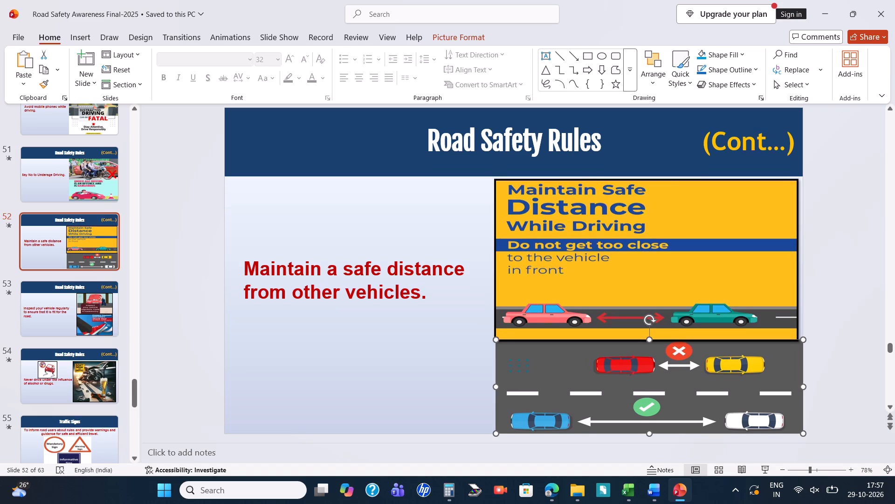
left_click(803, 385)
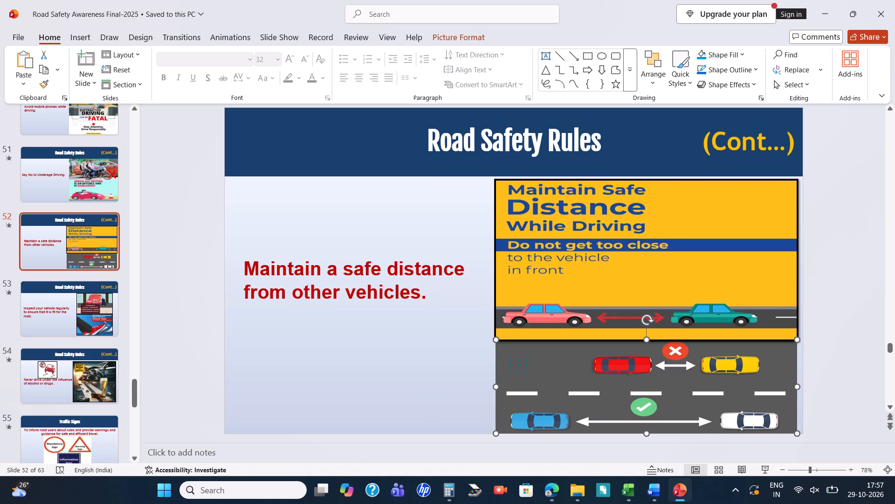
Apply the thin black frame picture style to the lower road lanes picture with the cross and tick marks.
right_click(569, 409)
left_click(586, 445)
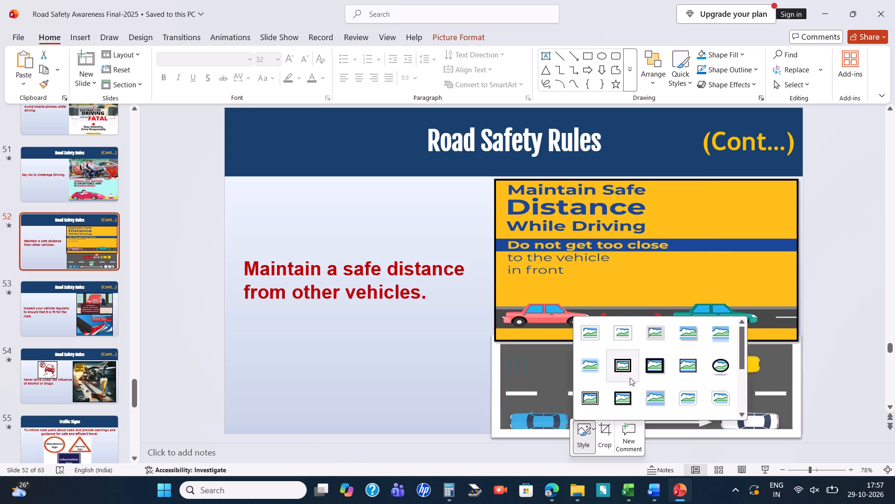
left_click(688, 364)
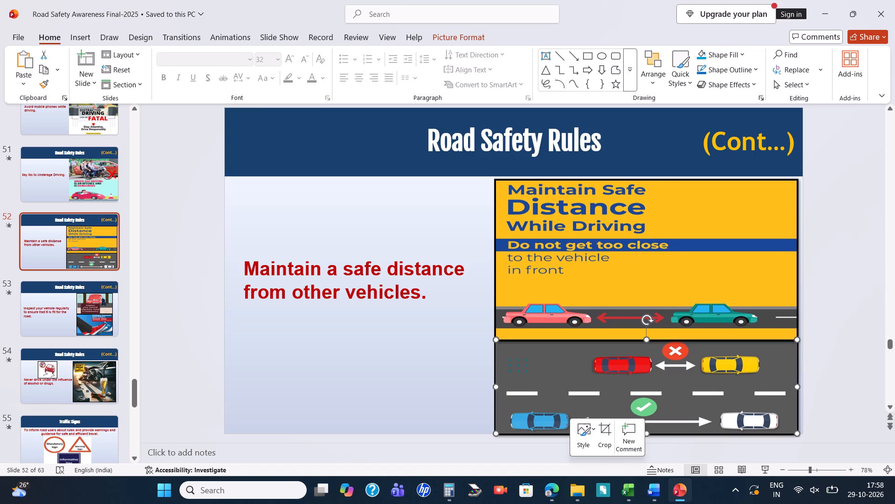
Move the yellow picture up to the title band and the road lanes picture up directly beneath it, keeping their side edges aligned.
left_click(607, 278)
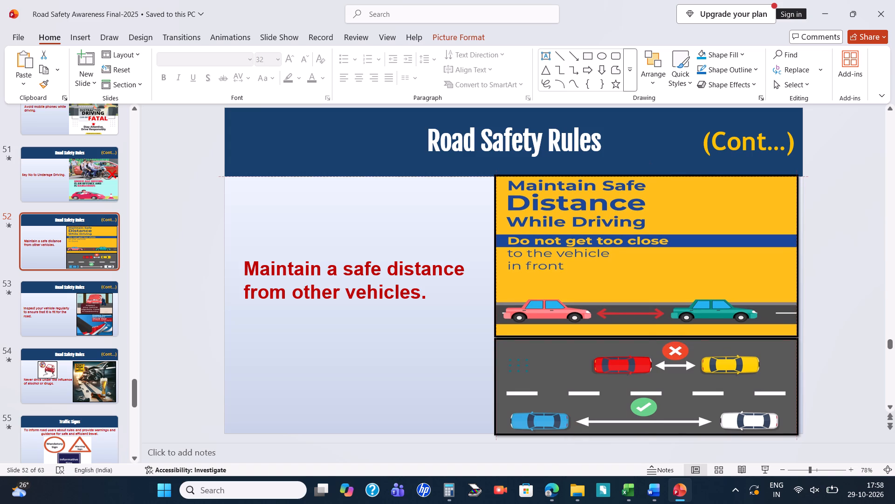
left_click_drag(602, 394, 600, 393)
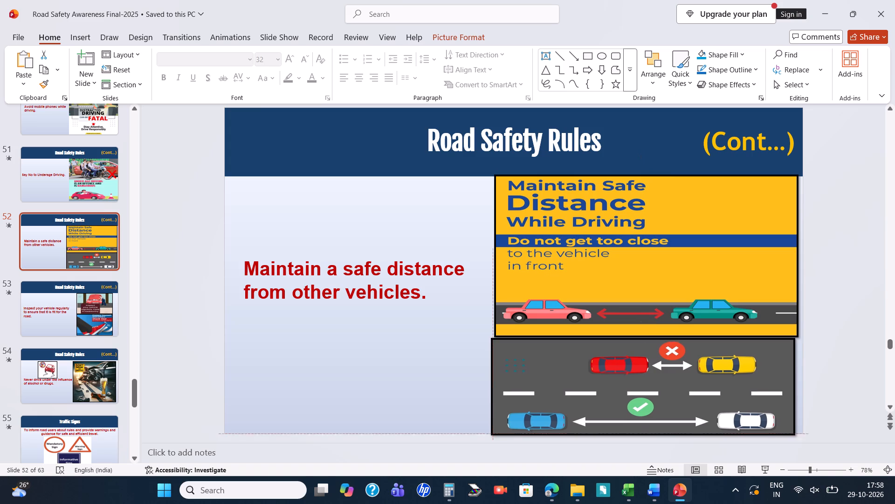
left_click_drag(600, 393, 605, 388)
left_click(353, 412)
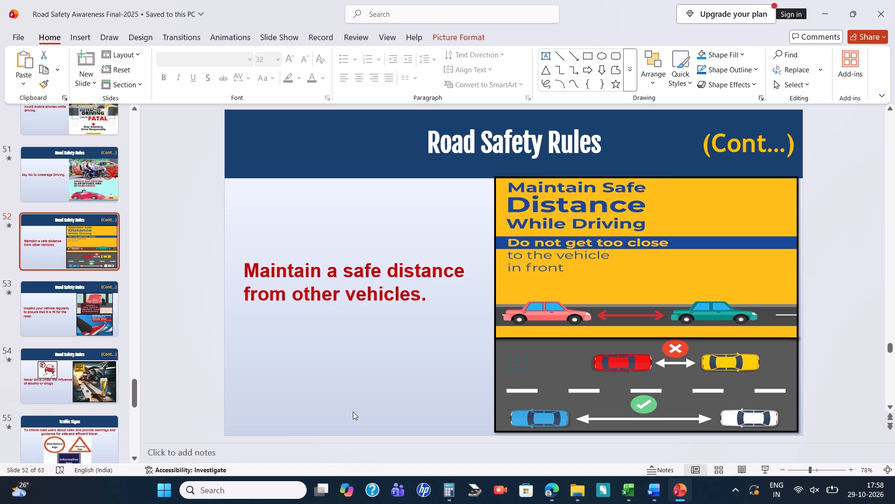
left_click(414, 397)
On slide 51, apply the thin black frame picture style to the upper picture of three riders on a motorcycle.
left_click(83, 181)
left_click(626, 235)
right_click(626, 235)
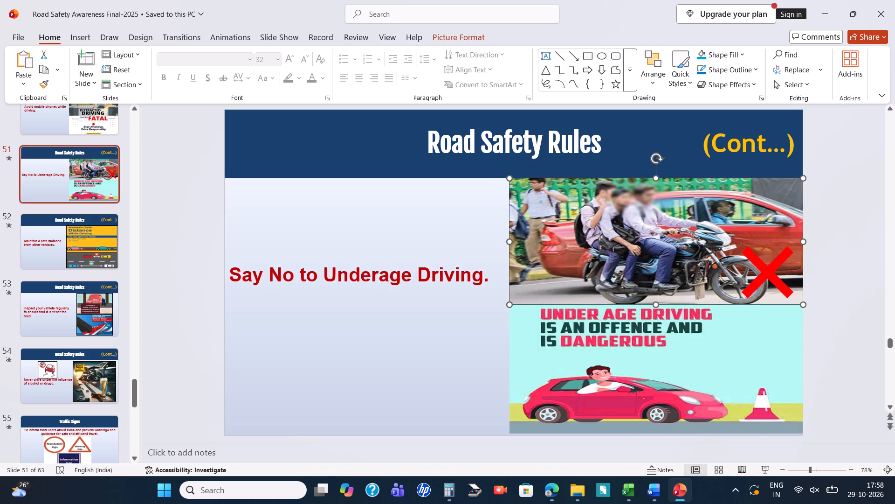
left_click(649, 168)
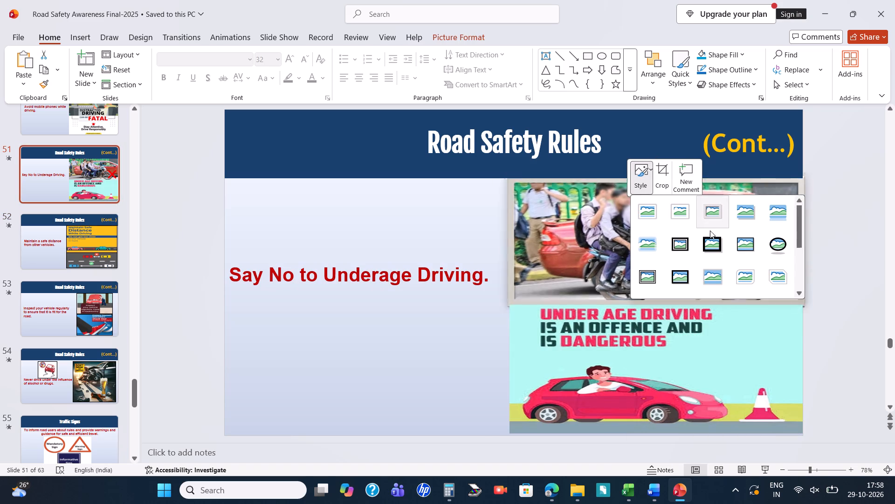
left_click(757, 246)
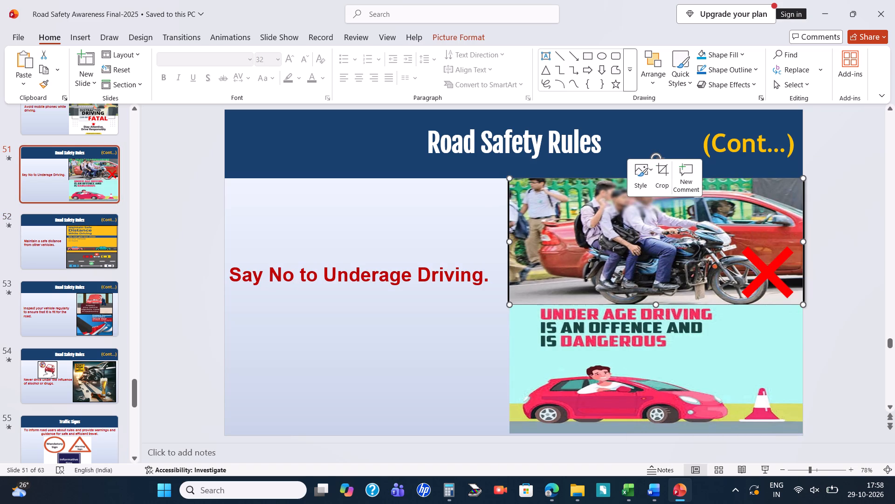
Apply the thin black frame picture style to the lower "Under Age Driving Is an Offence and Is Dangerous" picture.
scroll(765, 249, "up", 3)
scroll(766, 253, "down", 3)
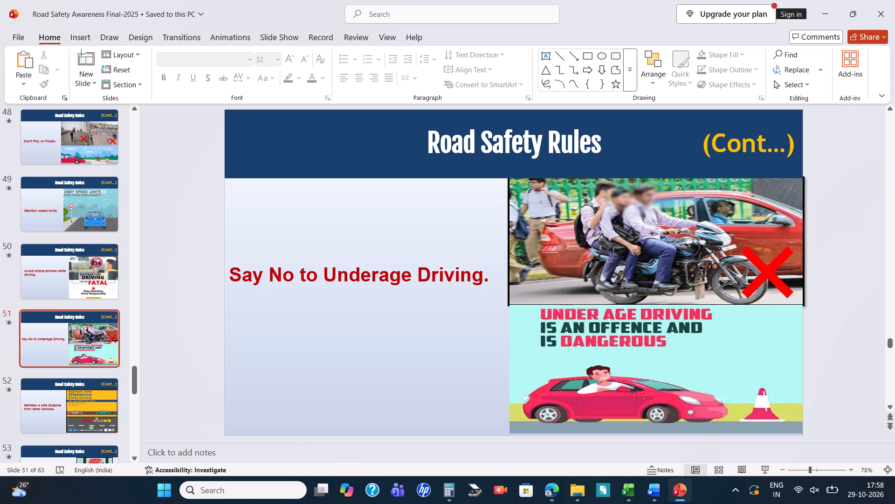
right_click(623, 336)
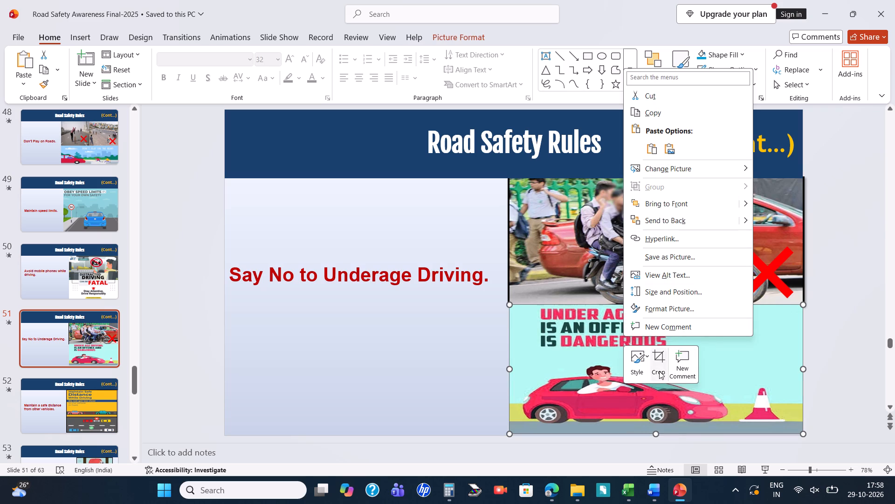
left_click(647, 373)
left_click(737, 296)
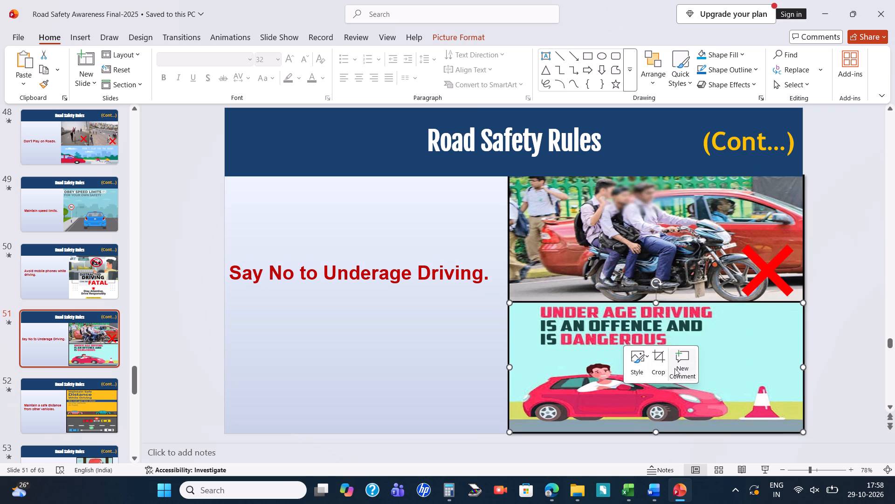
Narrow the motorcycle riders picture from its right edge and lower its top edge to leave a small gap below the title band.
left_click(597, 265)
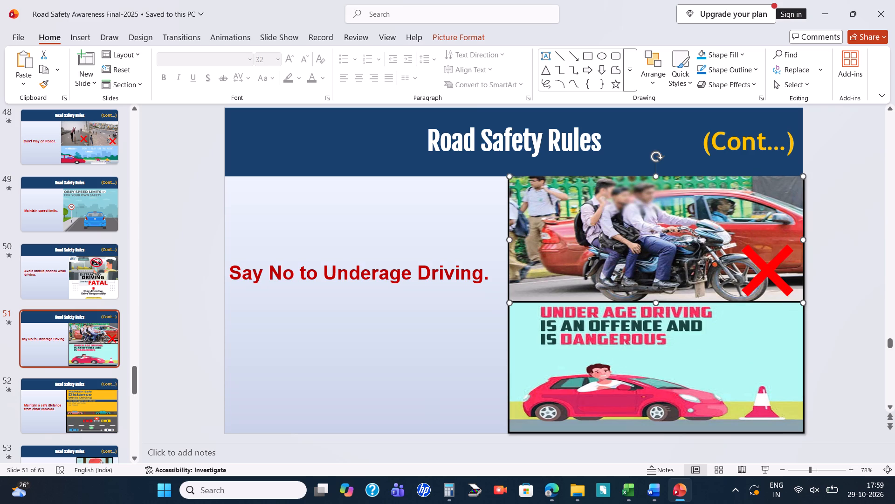
left_click_drag(802, 301, 702, 282)
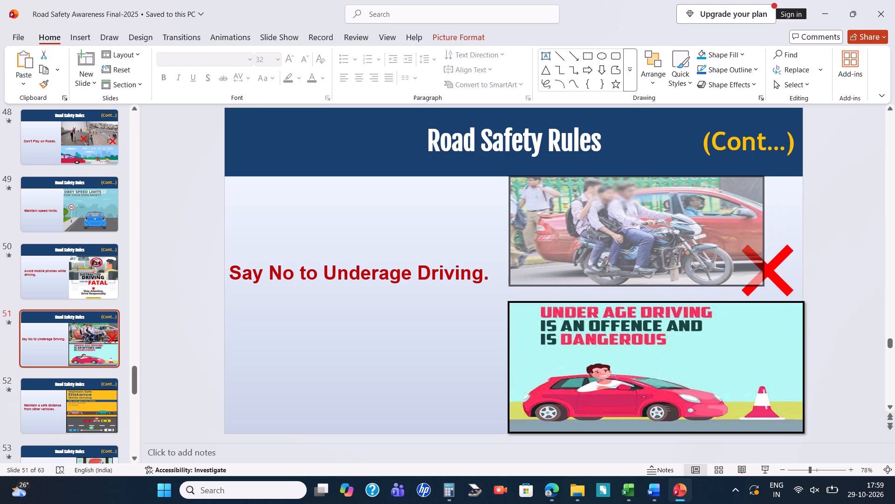
left_click_drag(702, 282, 754, 305)
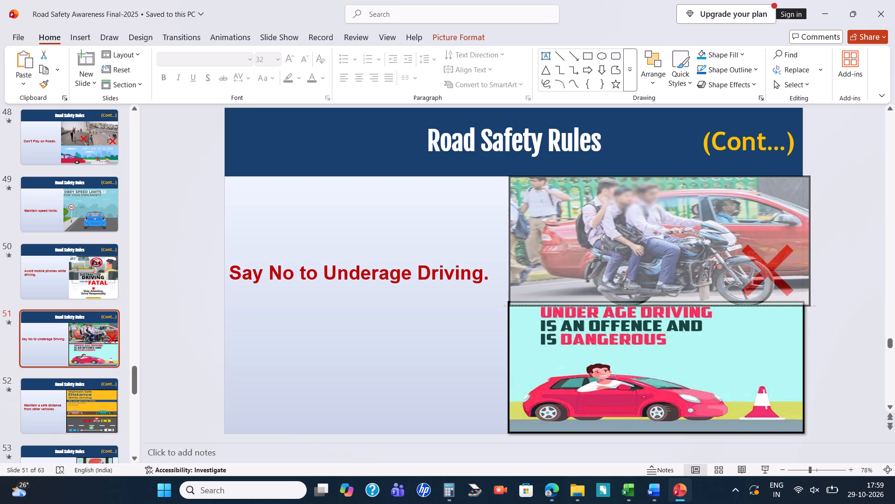
left_click_drag(754, 305, 751, 301)
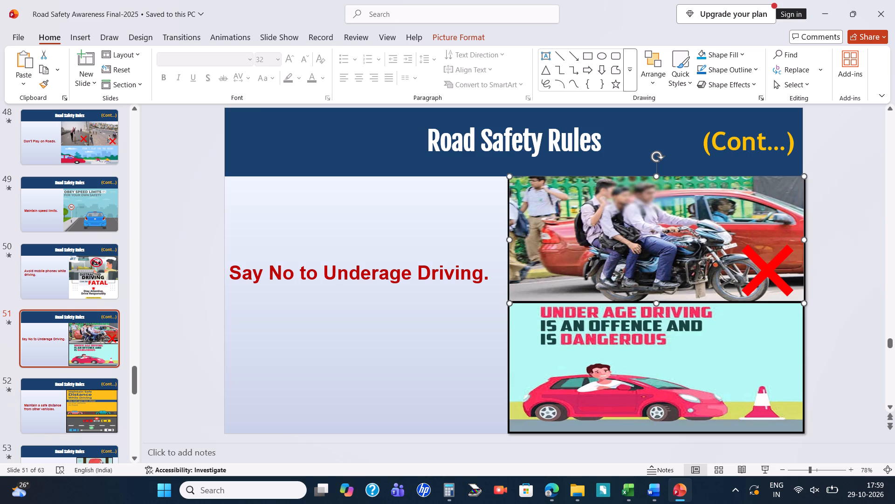
left_click(675, 266)
left_click_drag(804, 239, 784, 245)
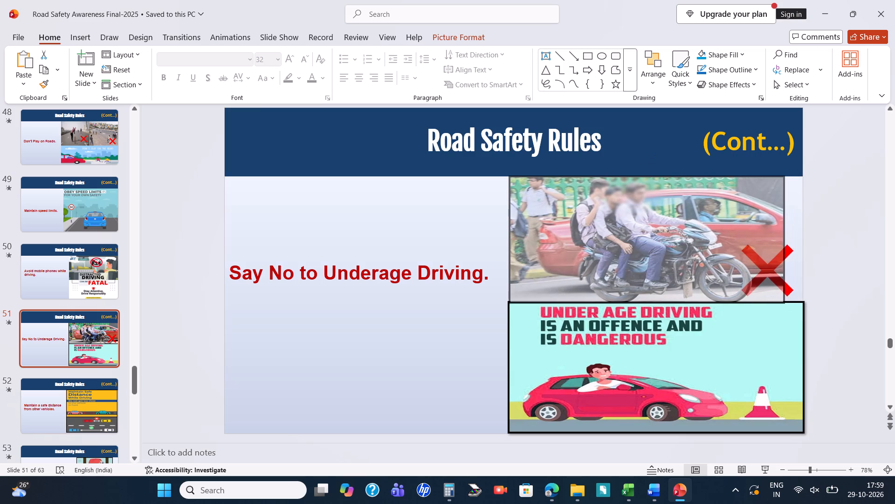
left_click_drag(784, 245, 778, 247)
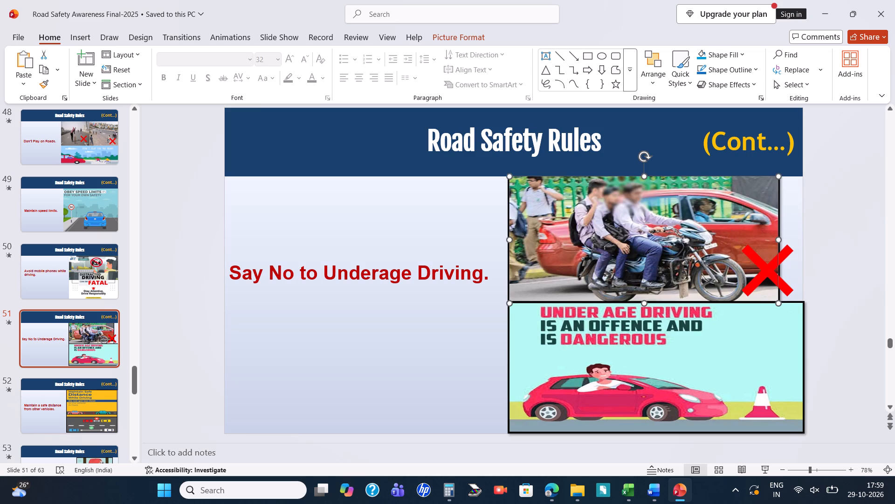
left_click(666, 210)
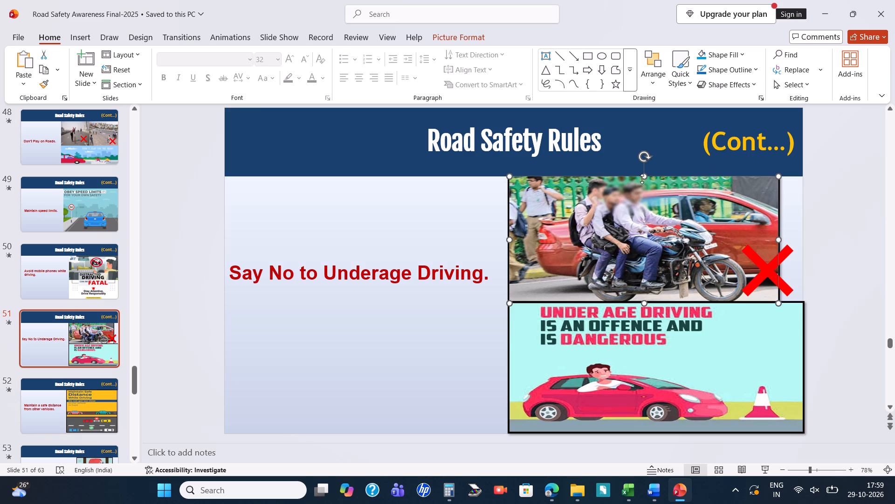
left_click(643, 178)
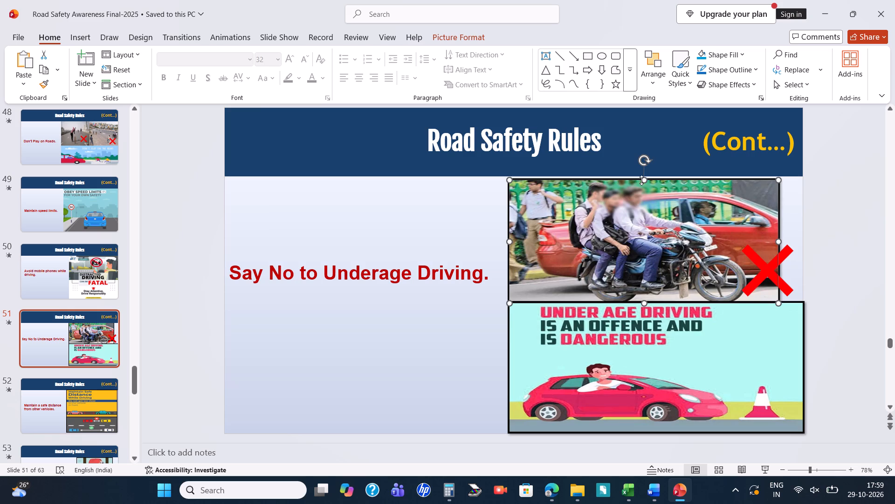
Move the red cross mark left so it sits fully inside the narrowed motorcycle riders picture.
left_click_drag(769, 269, 737, 262)
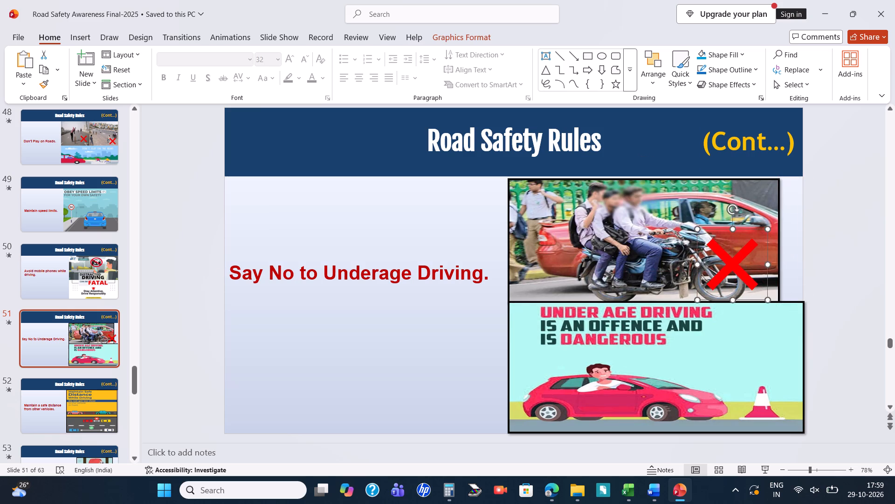
left_click(804, 250)
Narrow the lower underage driving picture to match the upper picture's right edge, and adjust its bottom edge just inside the slide.
left_click(756, 328)
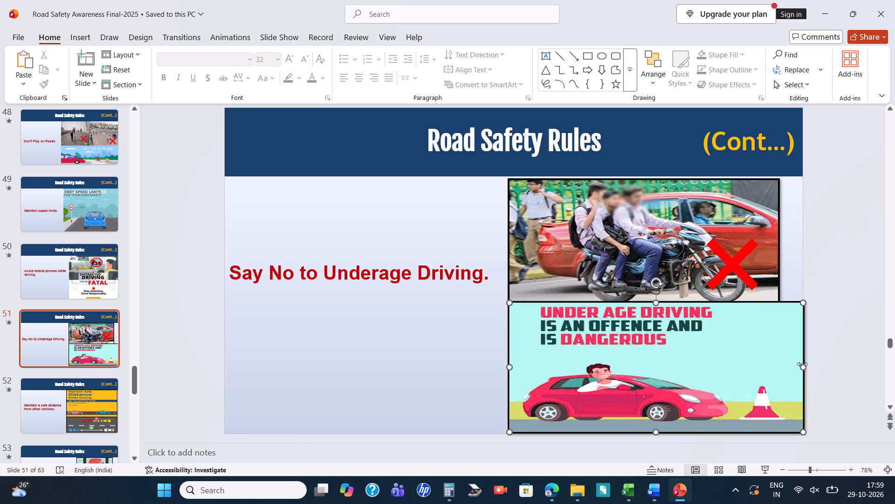
left_click_drag(804, 365, 786, 375)
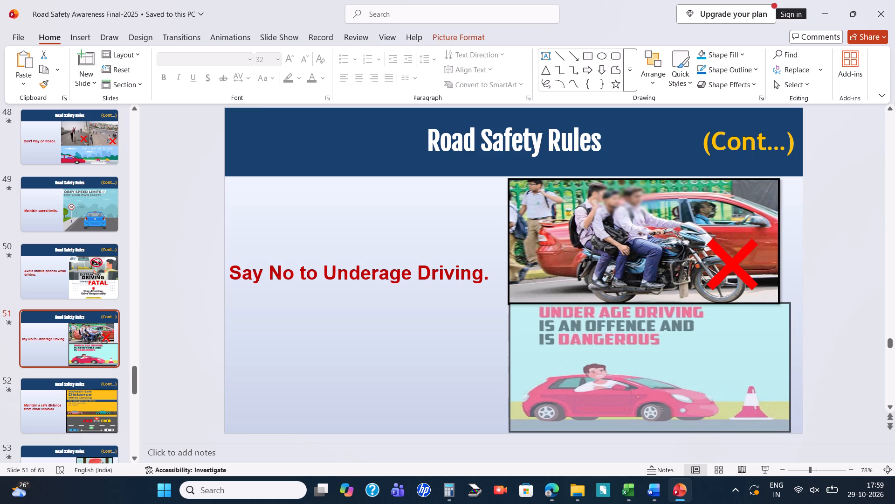
left_click_drag(786, 375, 780, 375)
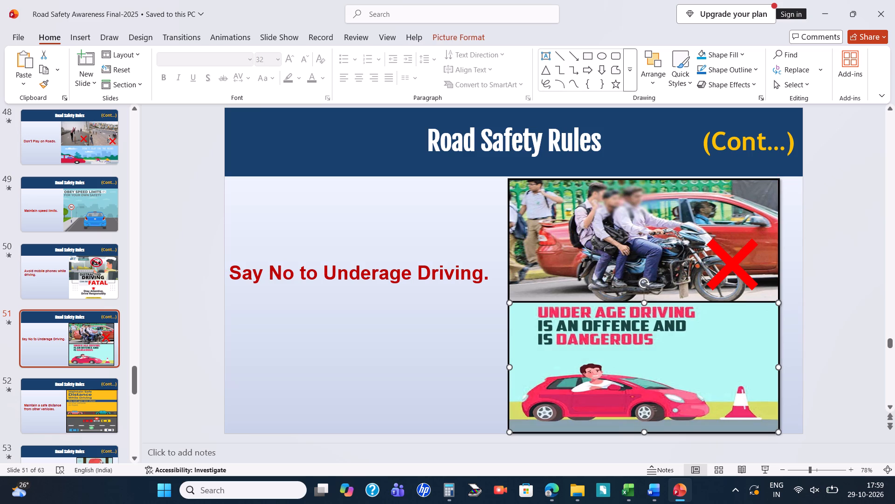
left_click_drag(643, 431, 643, 427)
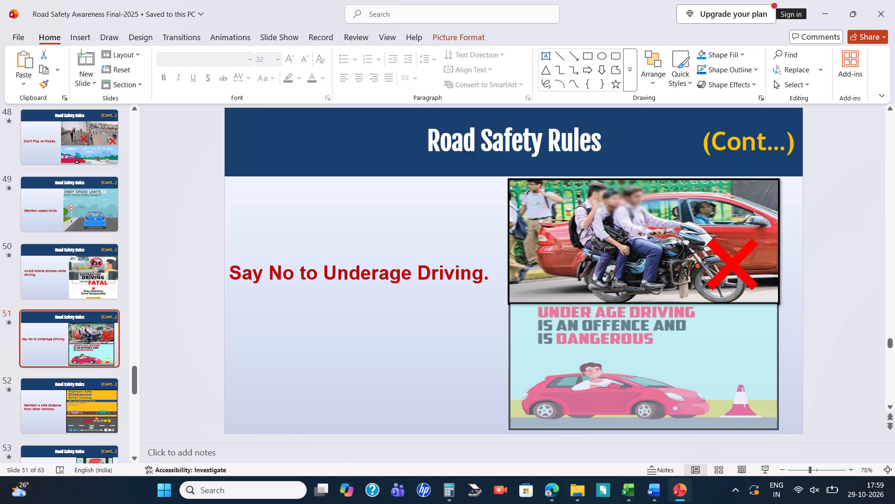
left_click_drag(643, 427, 637, 430)
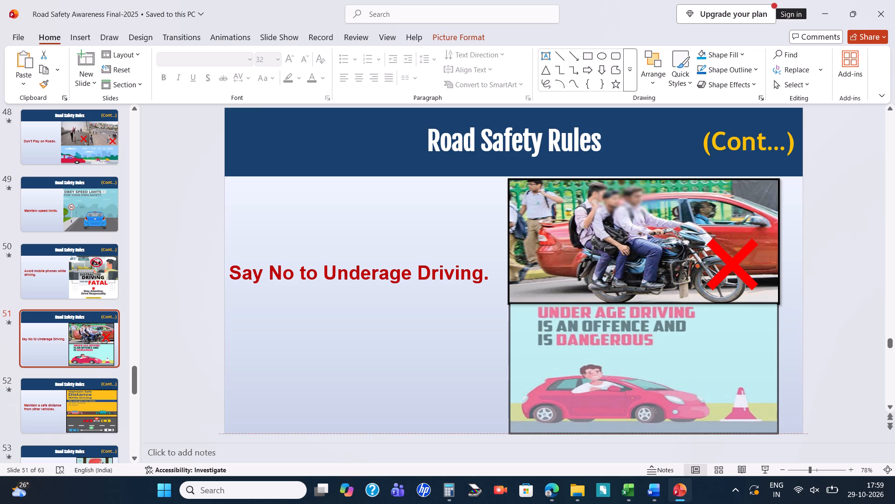
left_click_drag(637, 430, 634, 430)
left_click(799, 356)
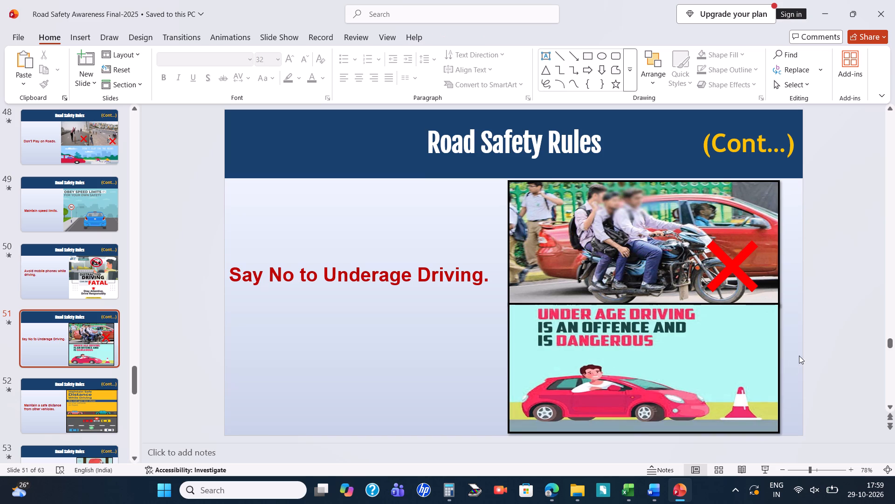
left_click(384, 321)
On slide 50, apply the thin black frame picture style to the "Distracted Driving Can Be Fatal" picture.
left_click(110, 277)
left_click(682, 274)
right_click(682, 274)
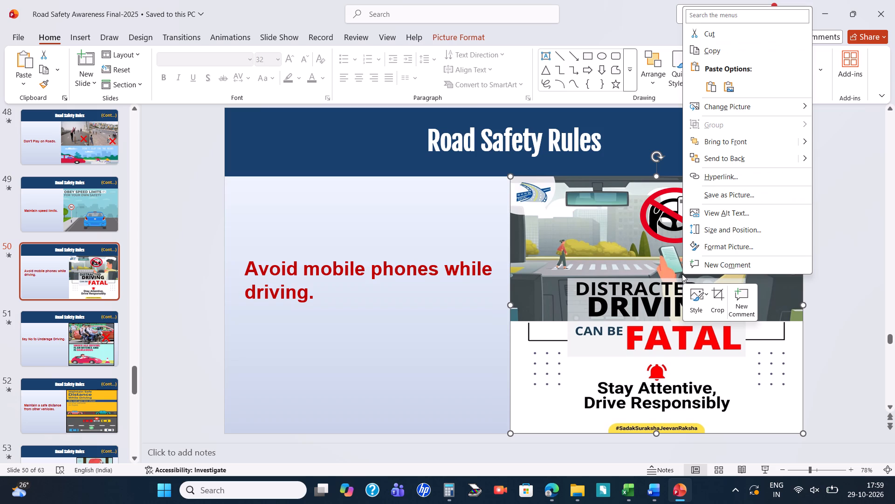
left_click(701, 301)
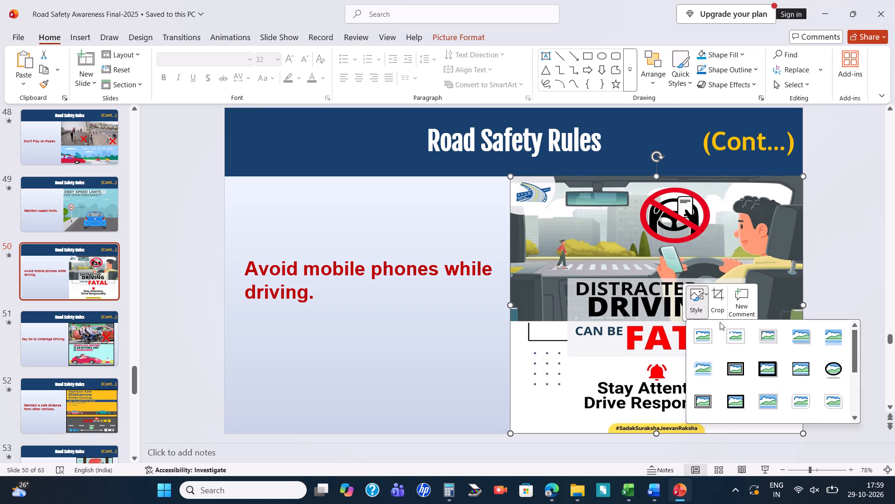
left_click(805, 365)
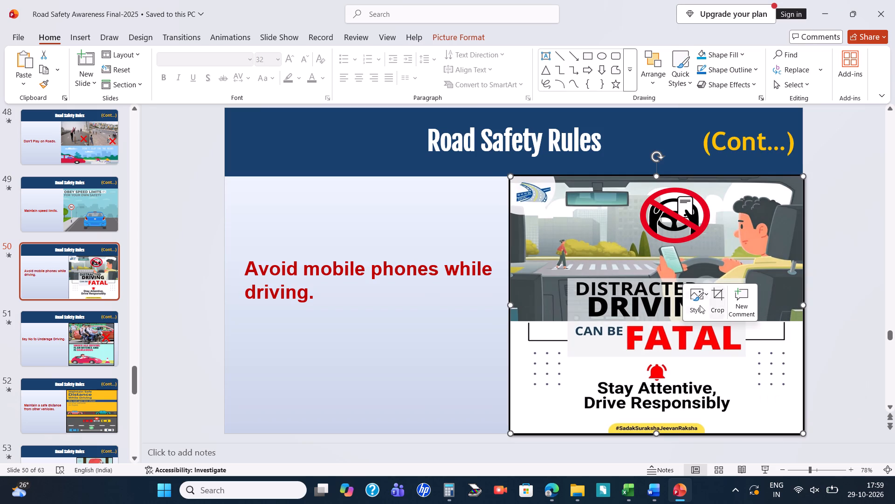
Pull the distracted driving picture's top, right and bottom edges slightly inward, leaving small gaps to the title band and slide edges.
left_click(656, 177)
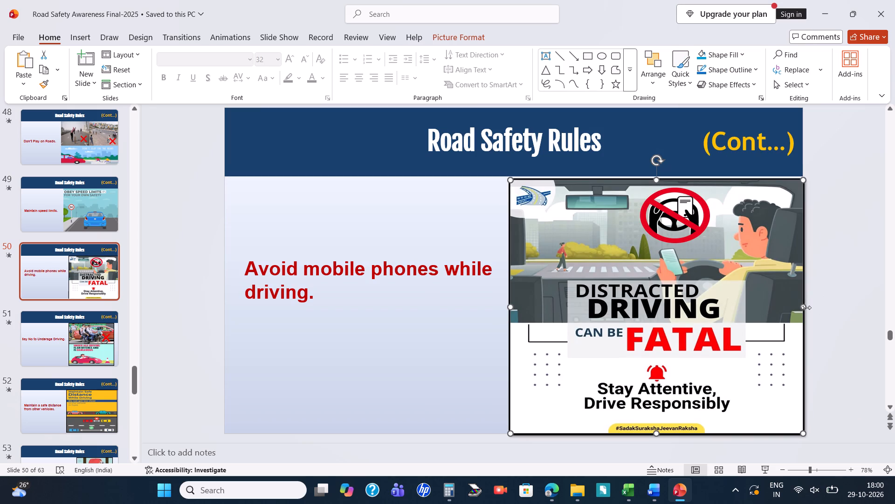
left_click_drag(805, 308, 799, 311)
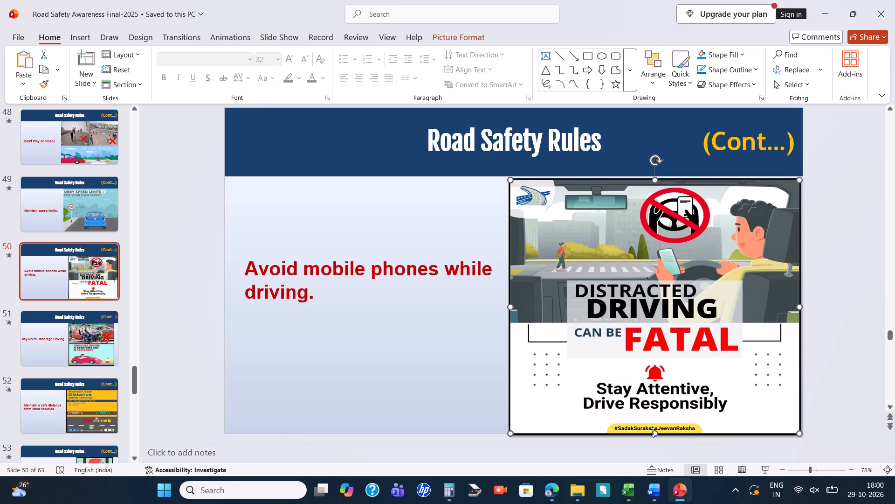
left_click_drag(653, 432, 655, 428)
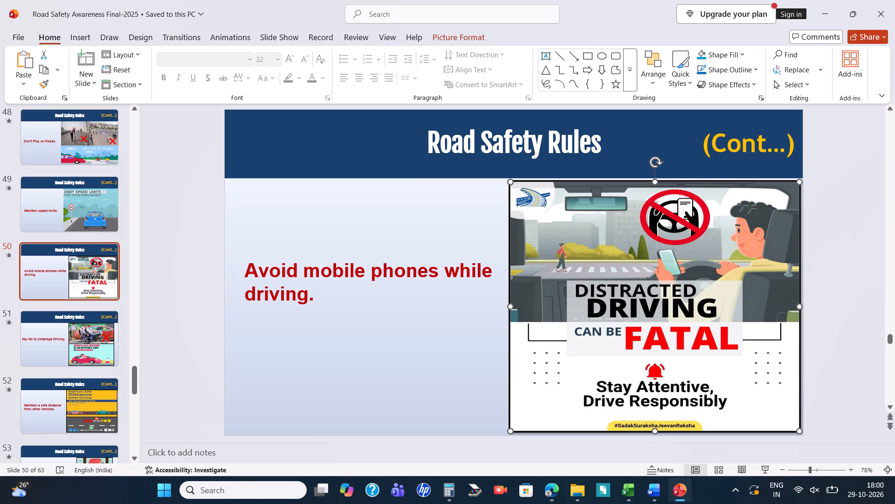
left_click(481, 360)
Nudge the distracted driving picture slightly left and down, and widen it a little at its right edge, keeping a narrow margin.
left_click_drag(726, 321, 726, 322)
left_click_drag(726, 322, 723, 322)
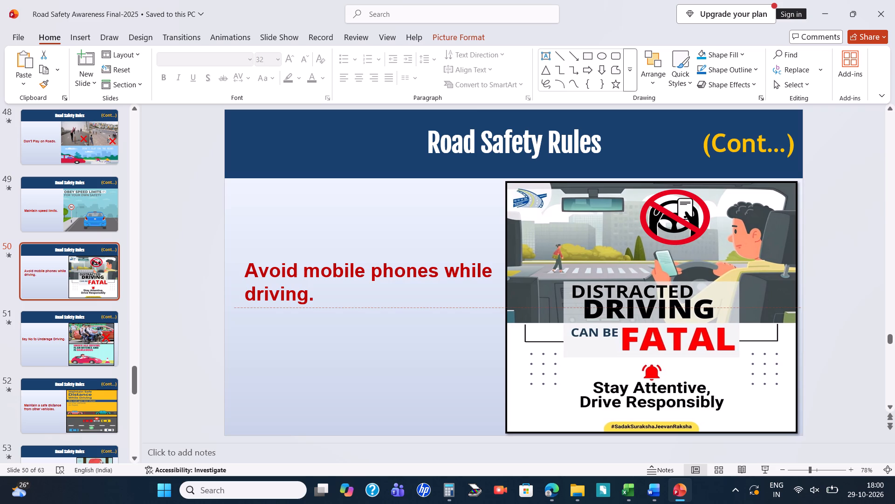
left_click_drag(723, 322, 722, 321)
left_click(429, 355)
left_click(756, 313)
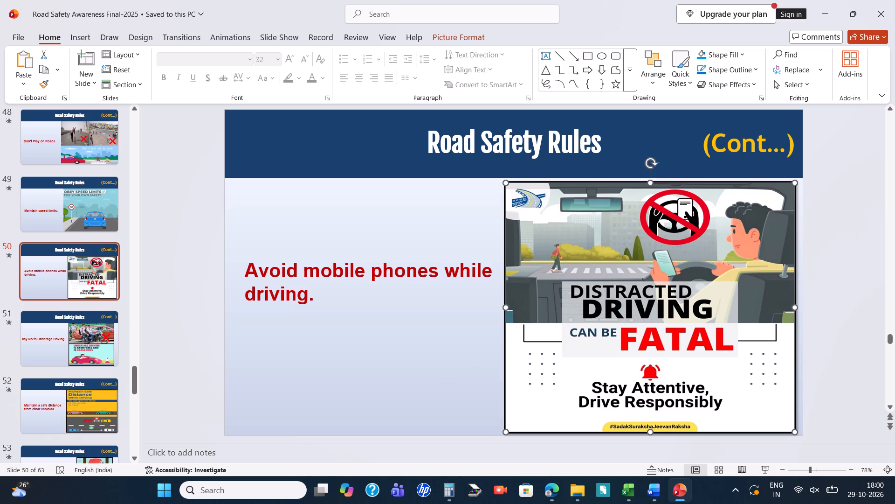
left_click(794, 307)
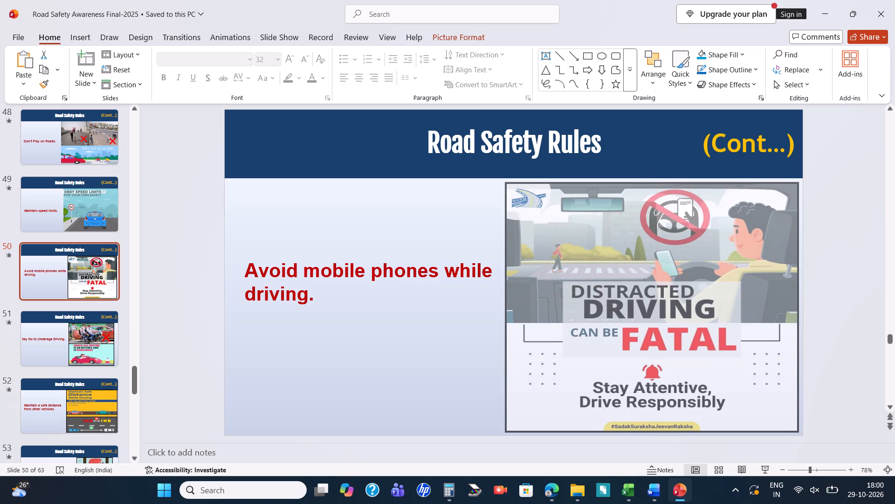
left_click(844, 278)
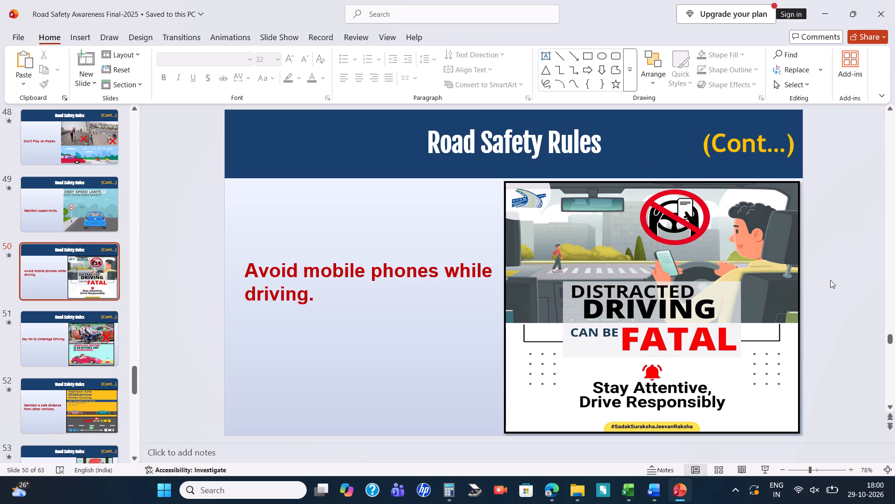
left_click(507, 206)
On slide 49, apply the thin black frame picture style to the "Obey Speed Limits for Your Own Safety" picture.
left_click(76, 225)
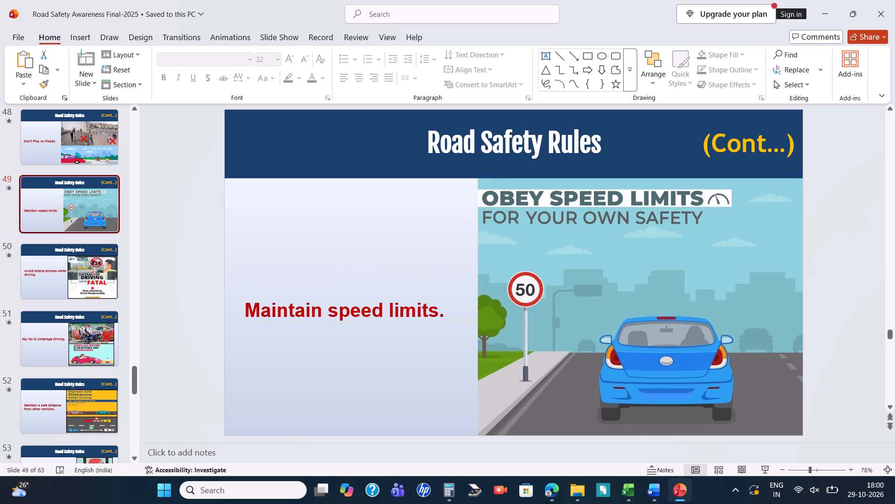
right_click(599, 273)
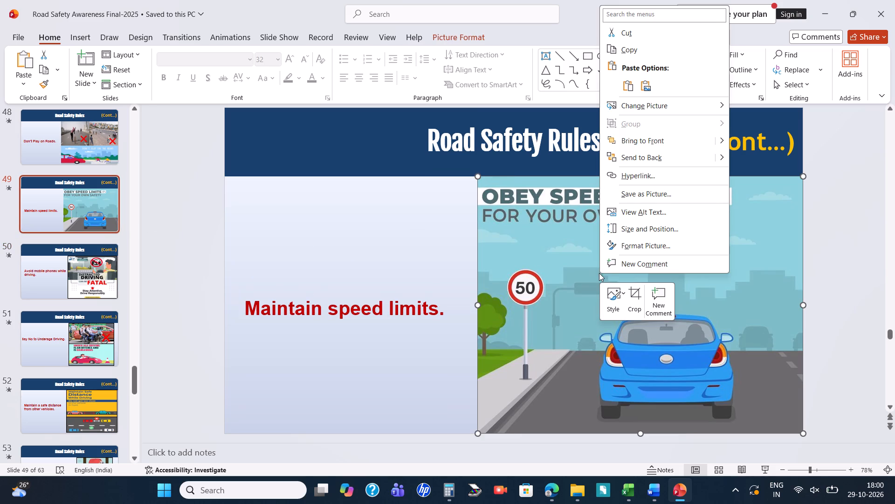
left_click(619, 293)
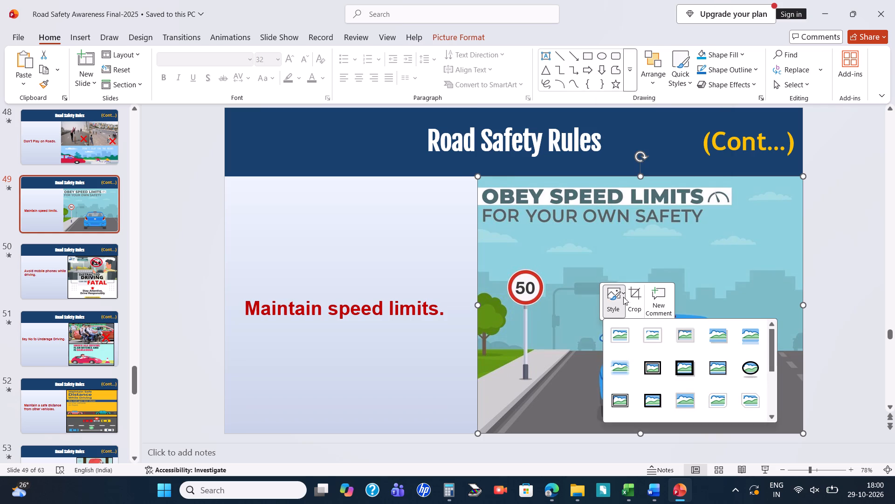
left_click(704, 363)
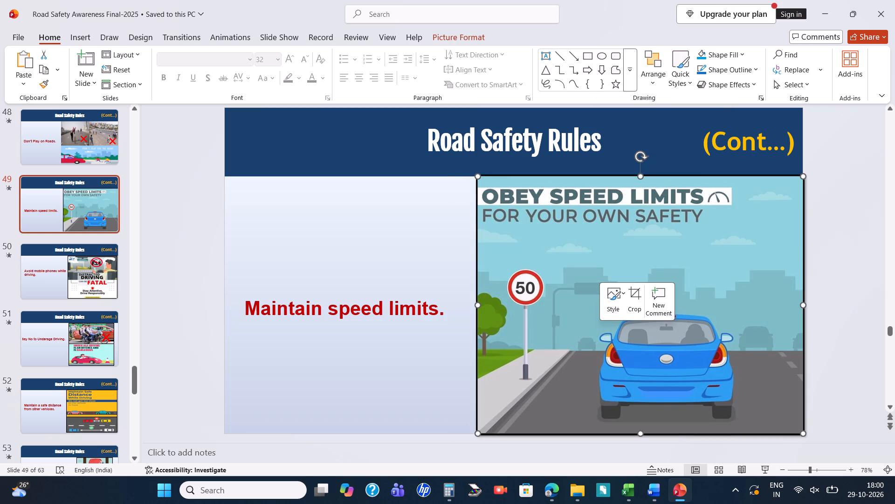
Pull the speed limits picture's top, right and bottom edges slightly inward, leaving small gaps to the title band and slide edges.
left_click_drag(637, 177, 633, 182)
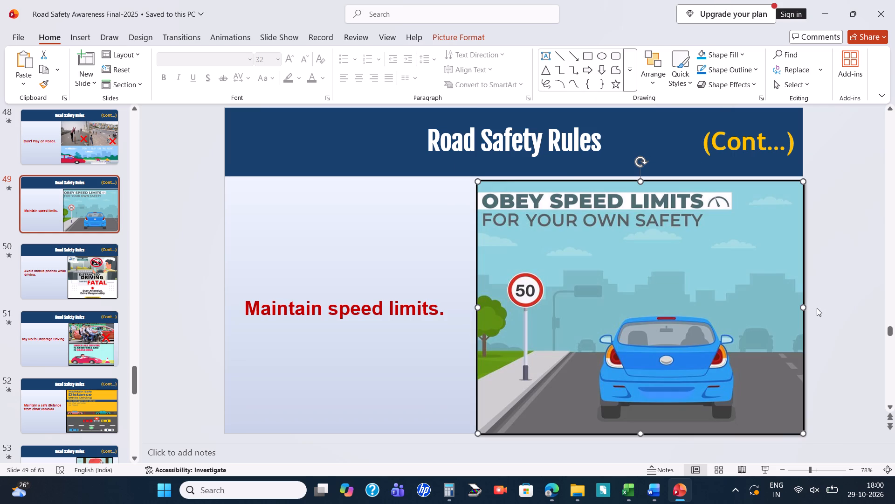
left_click(800, 308)
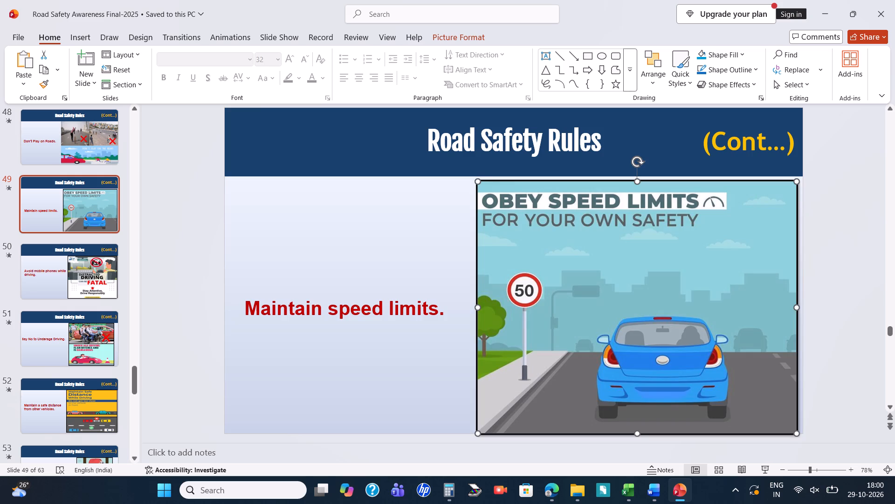
left_click_drag(638, 431, 638, 432)
left_click_drag(638, 432, 639, 427)
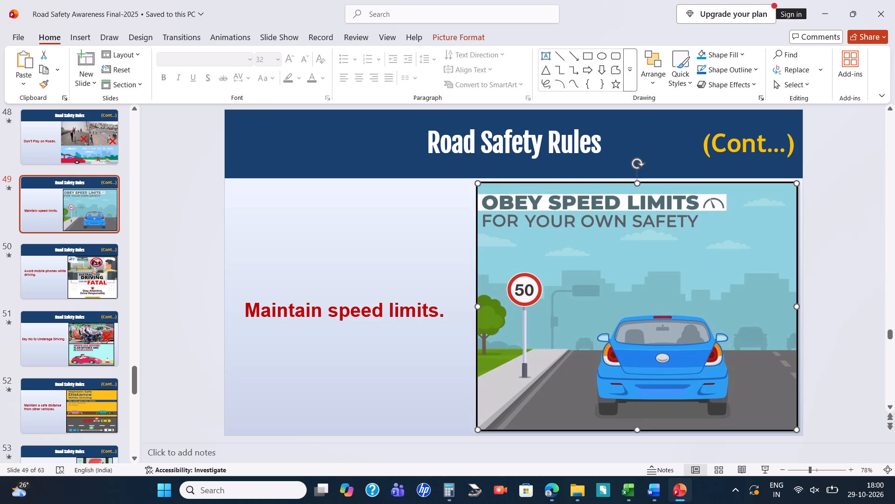
left_click(838, 269)
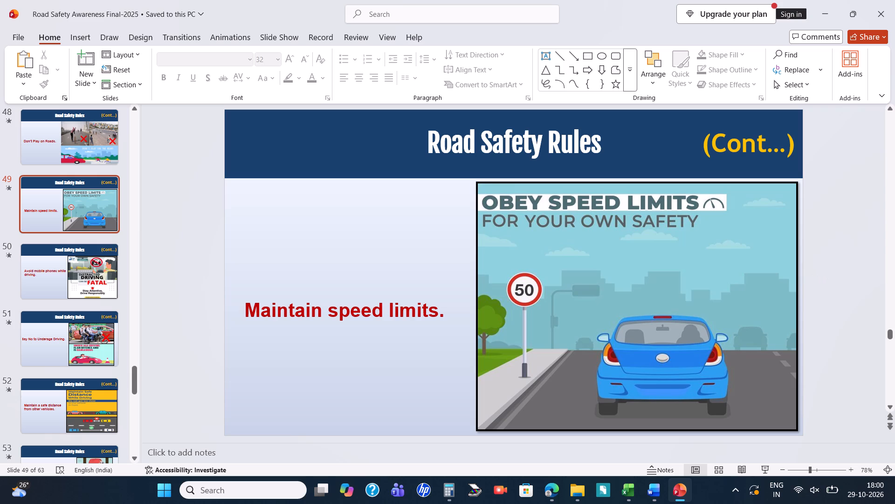
Nudge the speed limits picture slightly left and up, and extend its bottom and right edges a little, keeping a narrow margin.
left_click(750, 275)
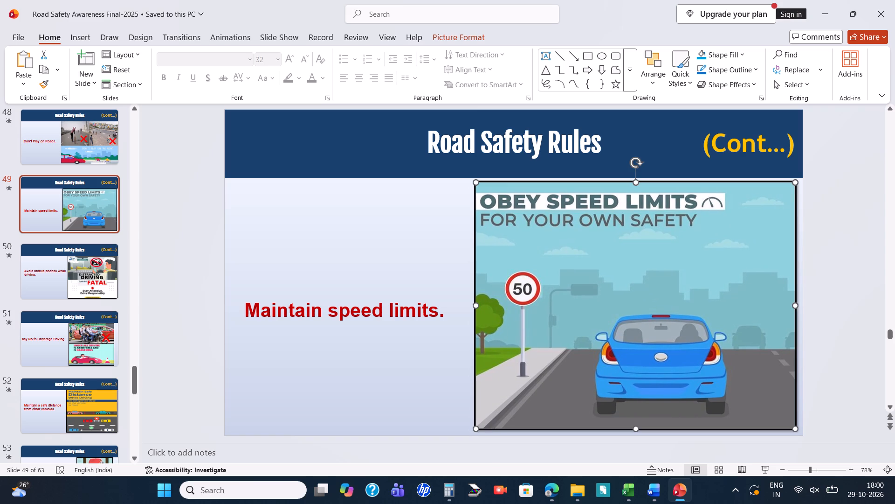
left_click(665, 224)
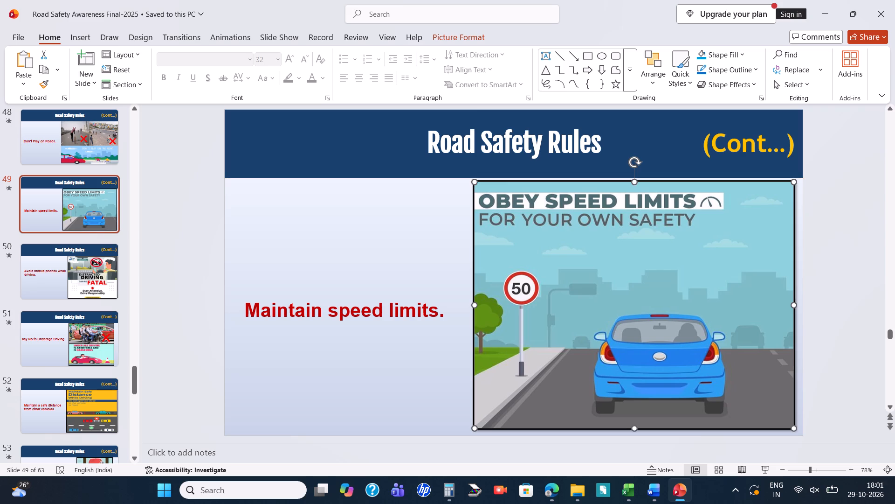
left_click(636, 428)
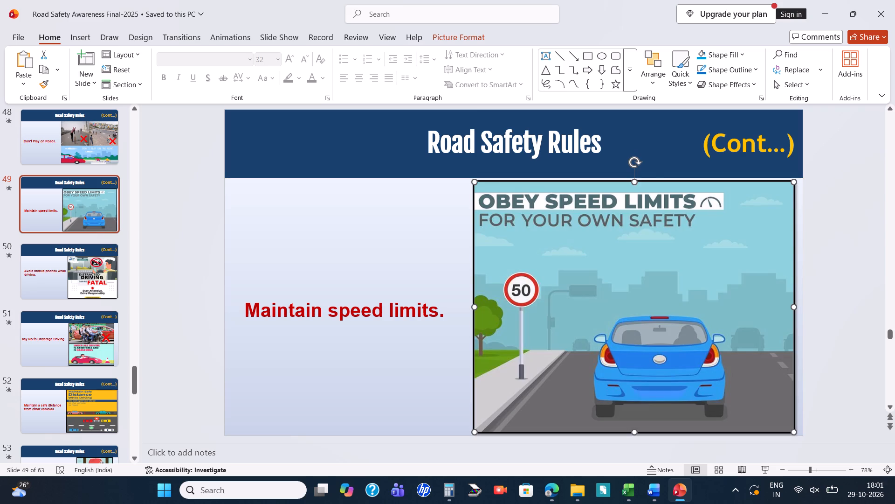
left_click(796, 307)
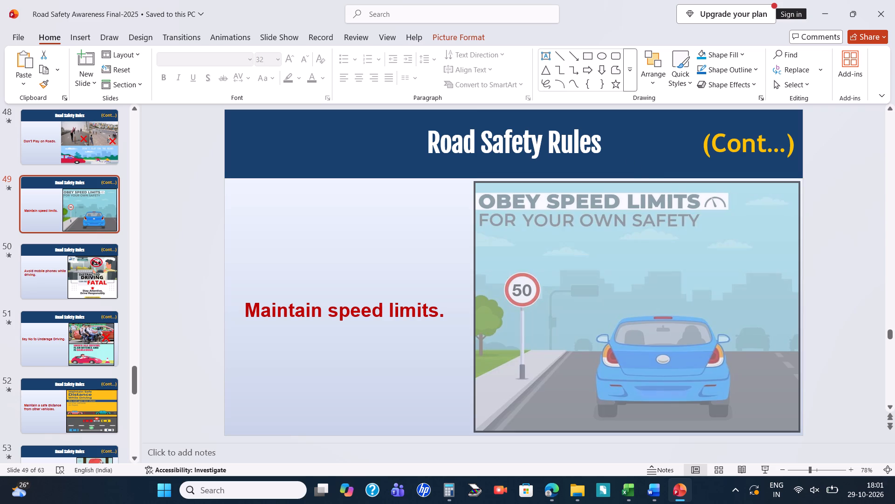
Shrink the "Road Safety Rules" title band slightly on all four sides, leaving narrow margins to the slide edges and the picture.
left_click(792, 178)
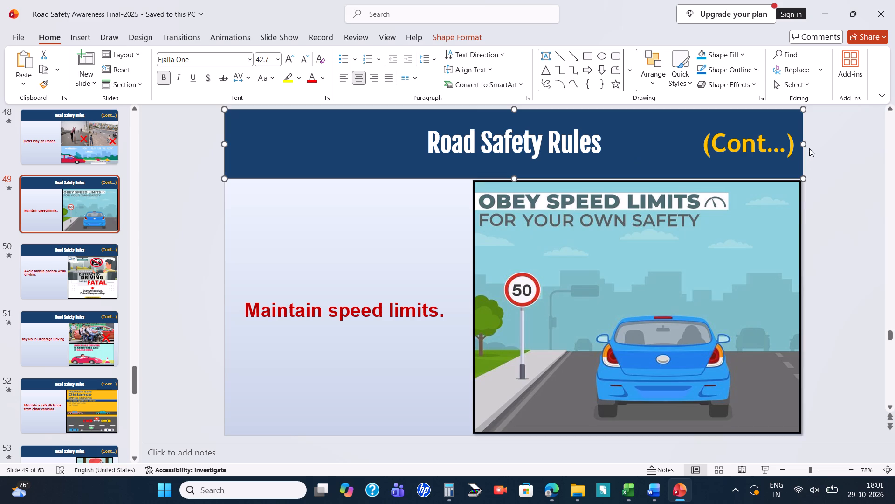
left_click_drag(805, 146, 801, 148)
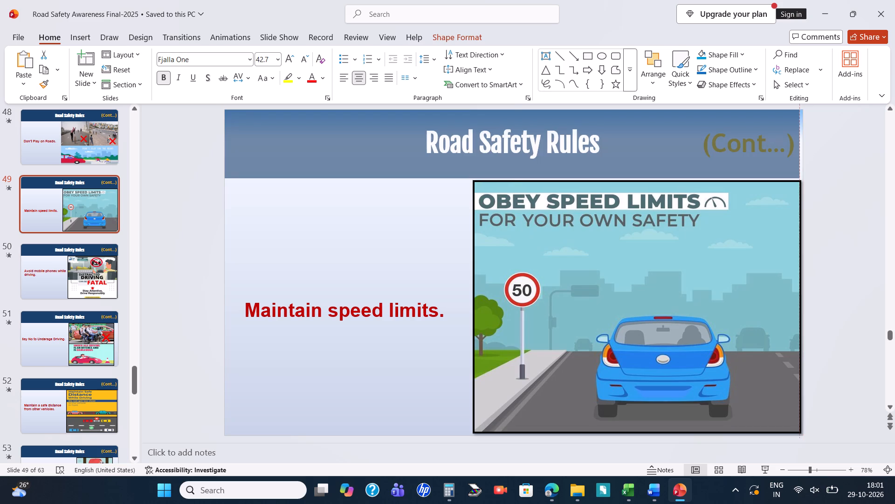
left_click_drag(801, 148, 800, 148)
left_click(806, 152)
left_click(812, 156)
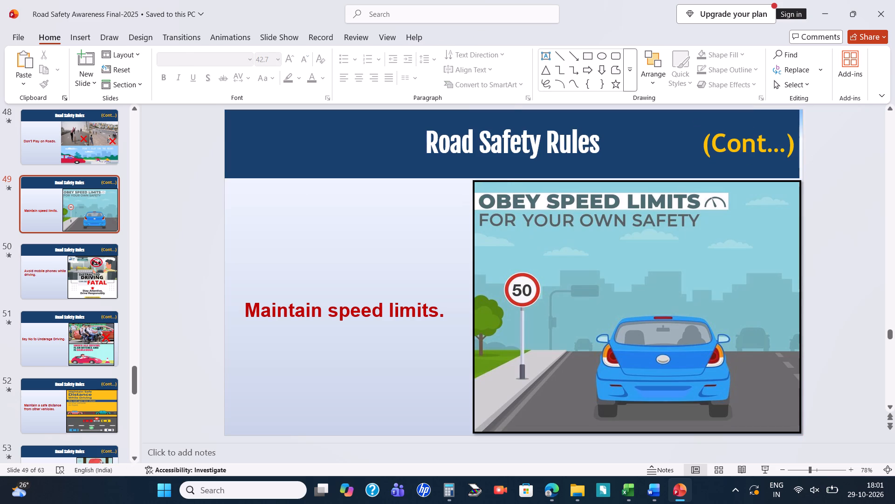
left_click(303, 165)
left_click(226, 144)
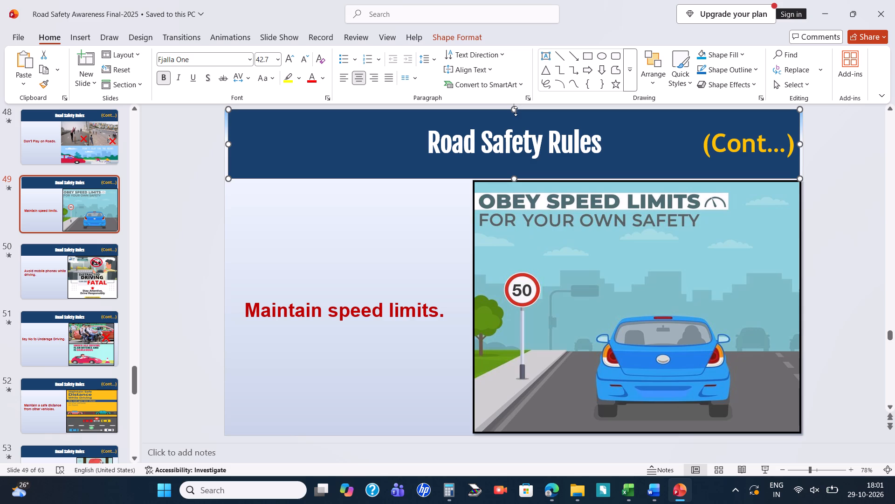
left_click(516, 111)
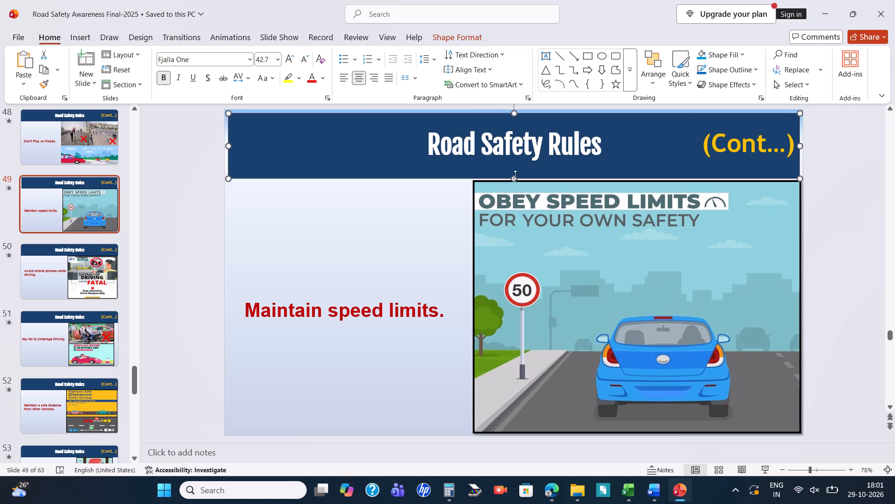
left_click(515, 179)
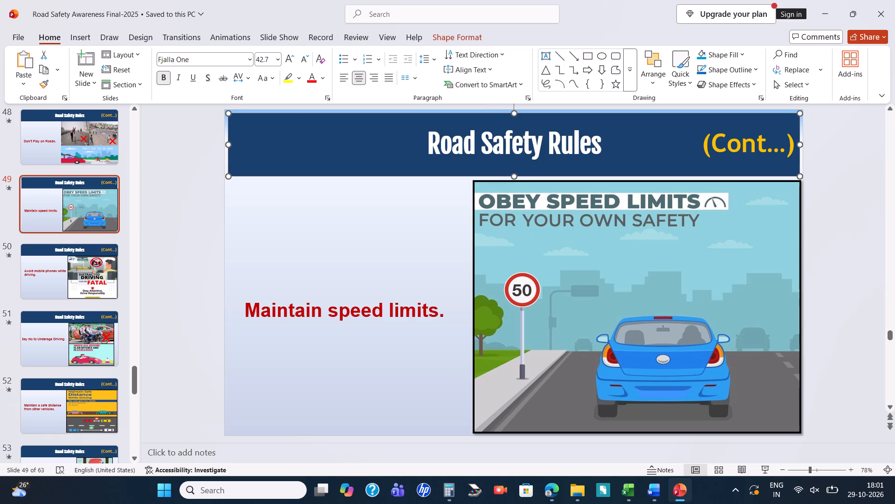
left_click(818, 165)
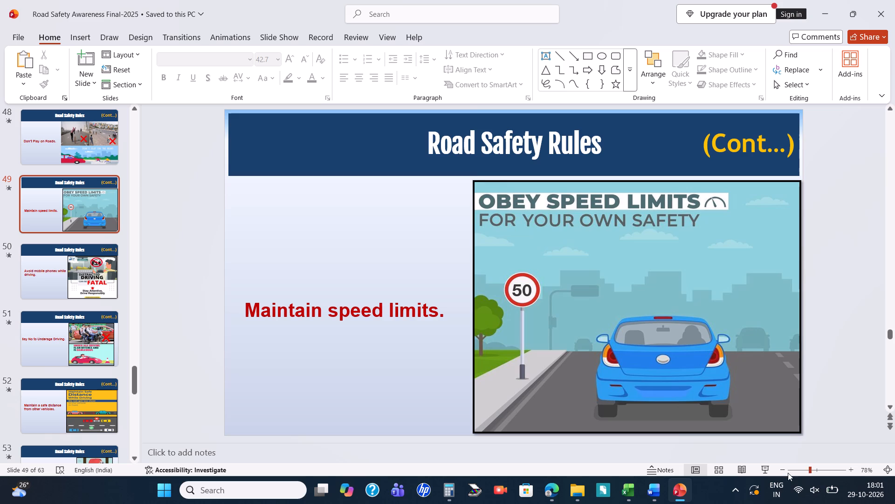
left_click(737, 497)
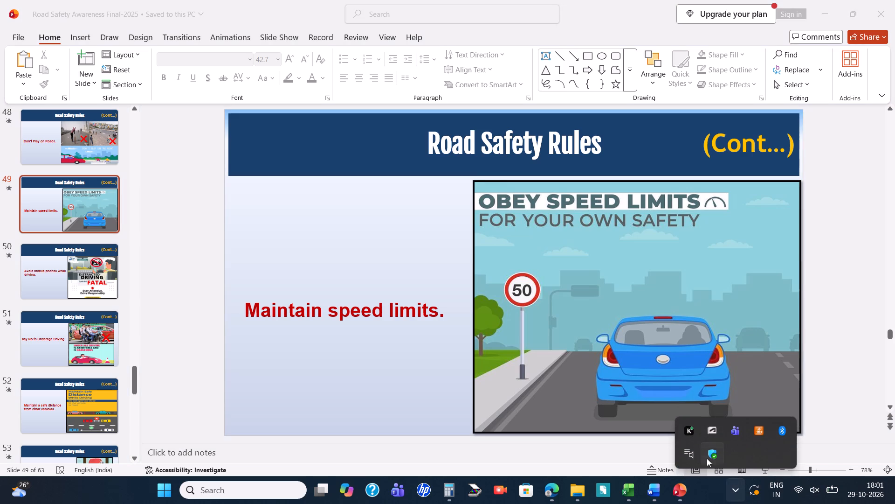
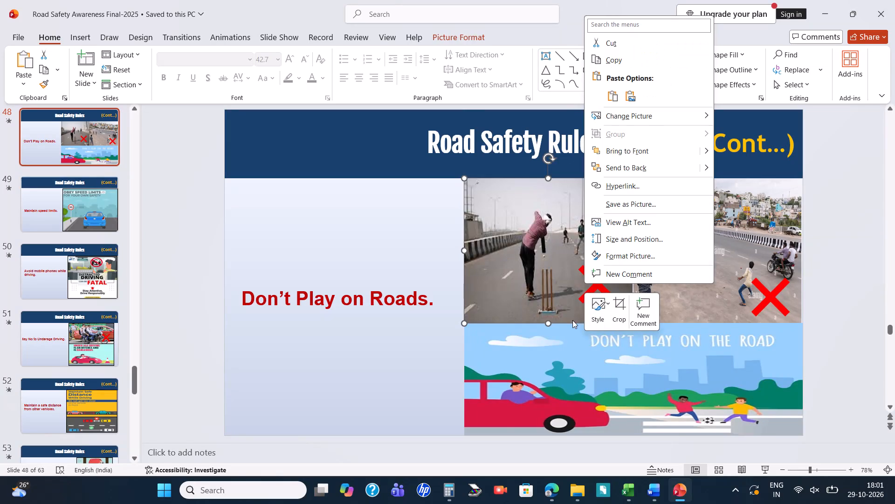
Apply the thin black frame picture style to the cricket photo on slide 48.
left_click(598, 308)
left_click(695, 375)
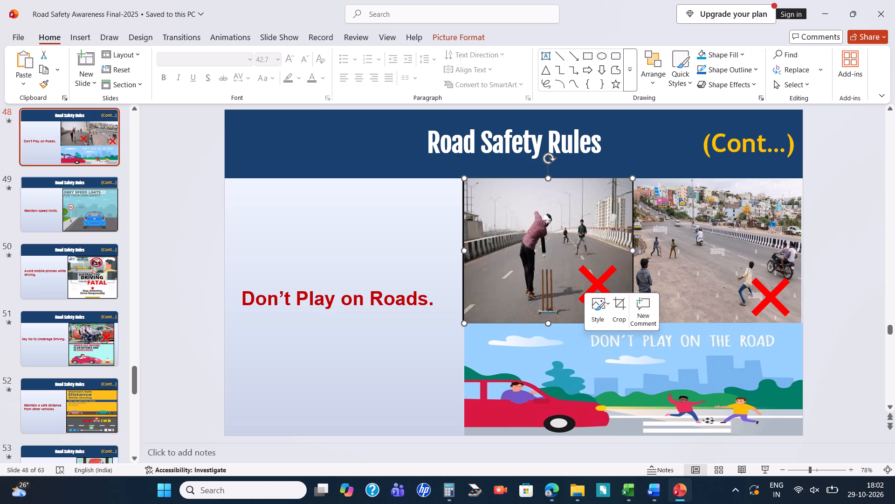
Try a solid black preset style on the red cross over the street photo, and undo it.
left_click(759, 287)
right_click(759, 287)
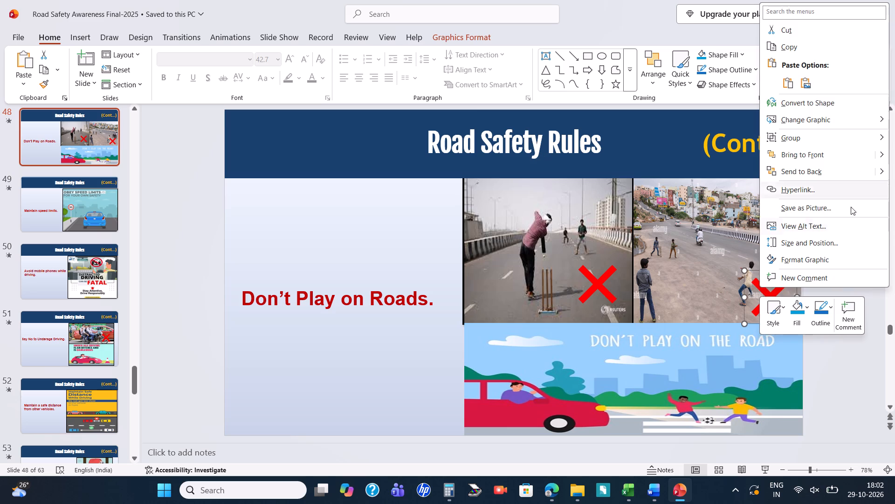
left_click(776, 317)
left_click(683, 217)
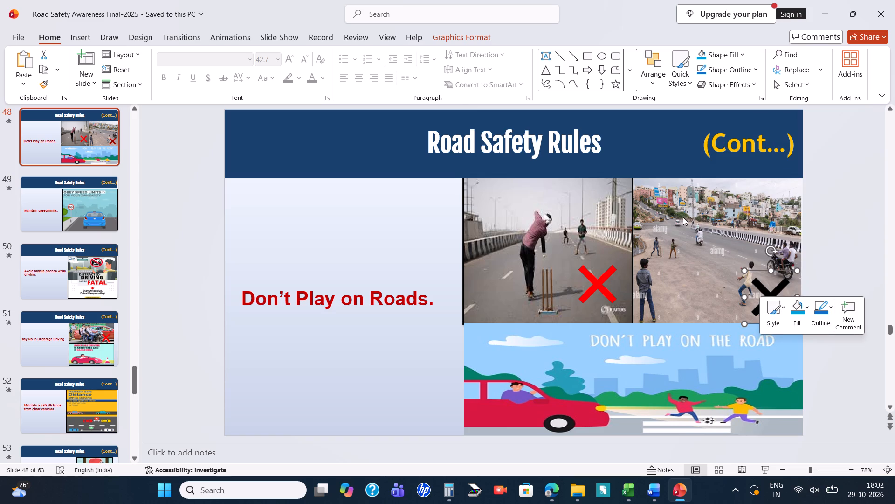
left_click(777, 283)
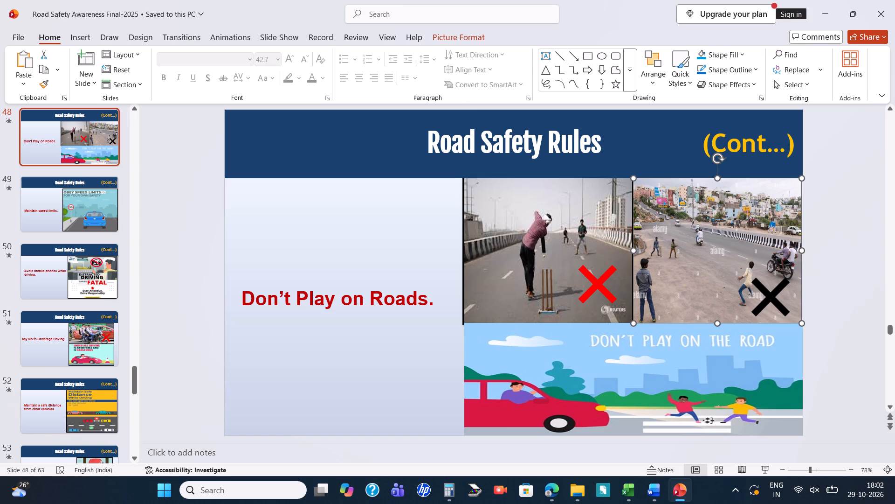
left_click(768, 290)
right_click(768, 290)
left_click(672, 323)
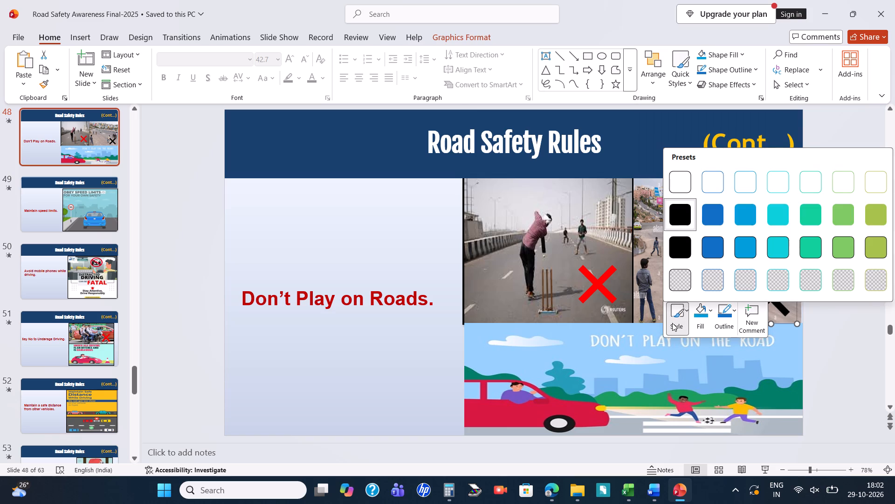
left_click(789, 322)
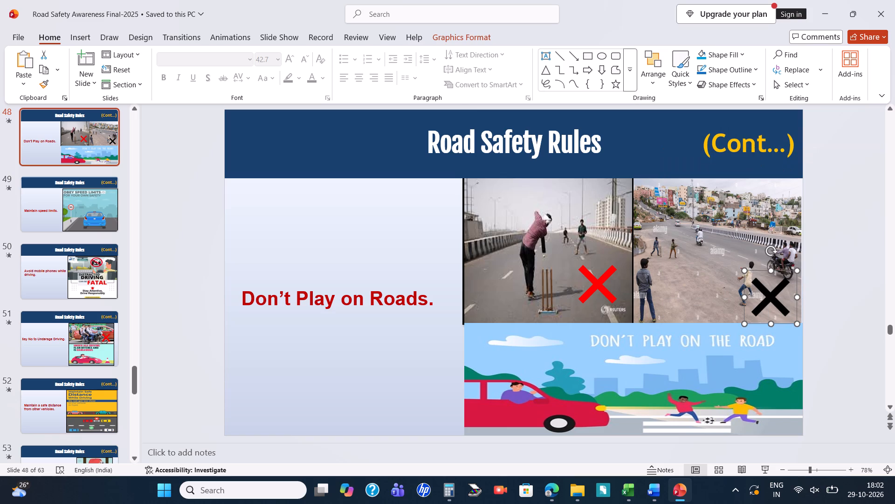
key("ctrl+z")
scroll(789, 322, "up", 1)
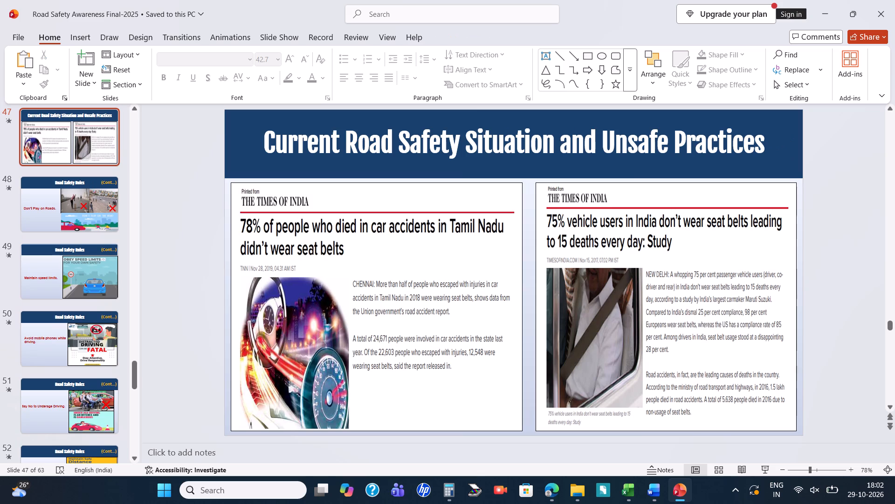
On slide 48, apply the thin black frame picture style to the street photo beside the cricket photo.
scroll(629, 335, "down", 1)
left_click(695, 267)
right_click(695, 267)
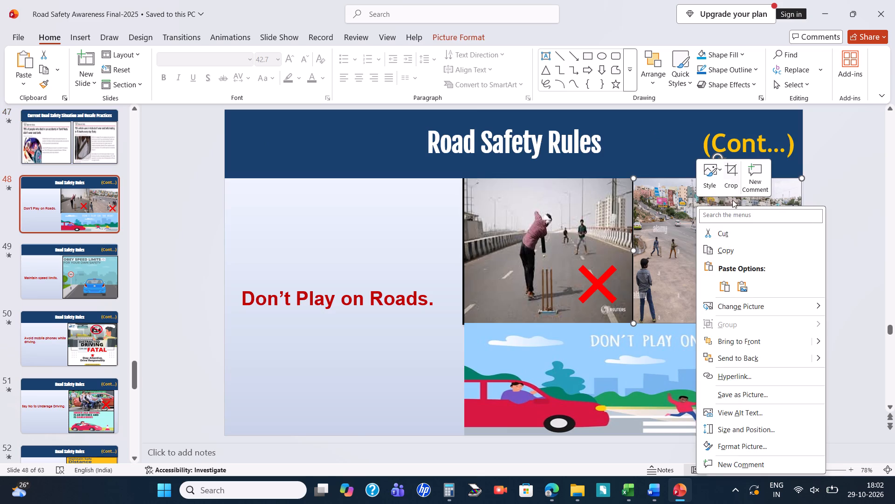
left_click(706, 167)
left_click(825, 251)
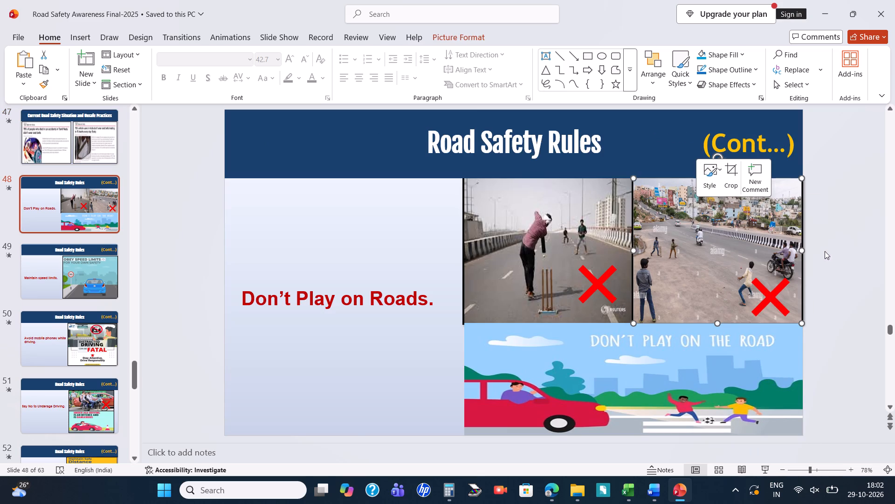
Apply the thin black frame picture style to the "Don't Play on the Road" illustration below the two photos.
left_click(729, 381)
right_click(729, 381)
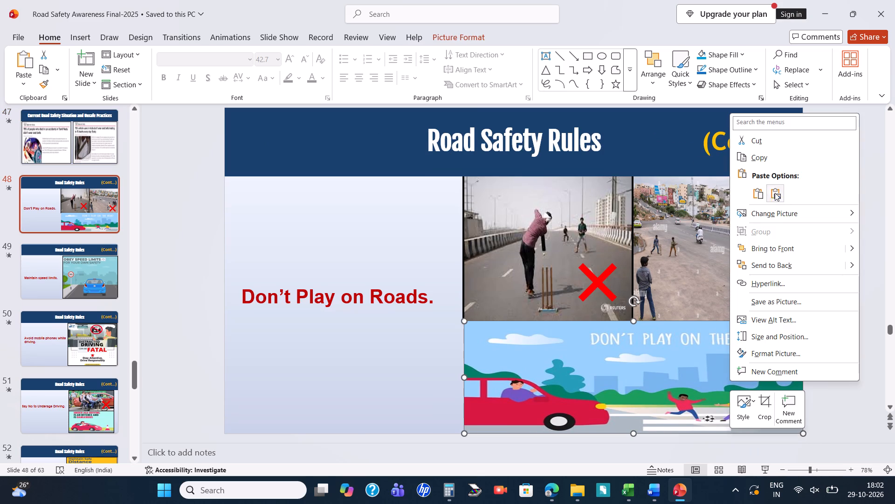
left_click(747, 406)
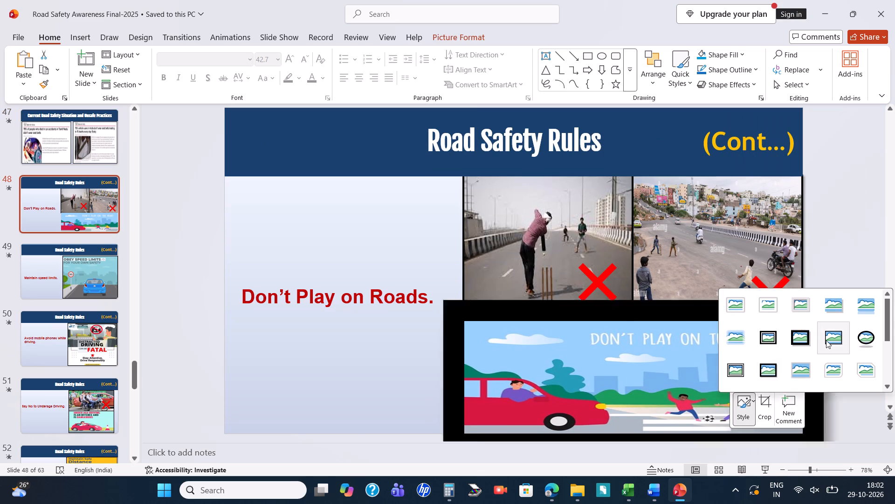
left_click(826, 340)
left_click(339, 378)
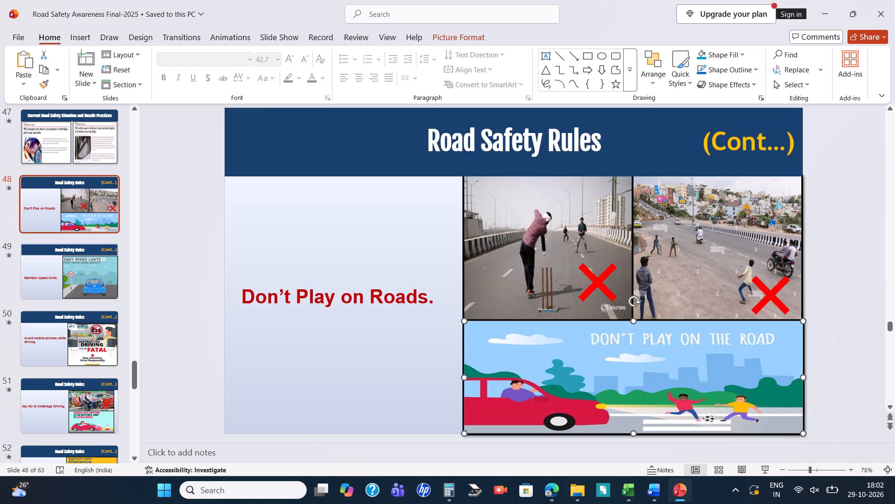
Pull the right edge of the "Don't Play on the Road" illustration slightly inward to line up with the street photo.
left_click(796, 384)
left_click(805, 377)
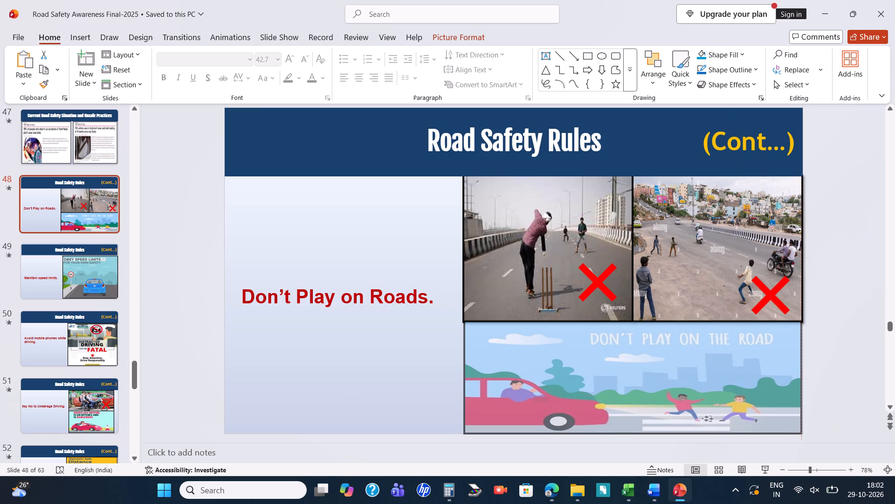
left_click(858, 326)
left_click(771, 301)
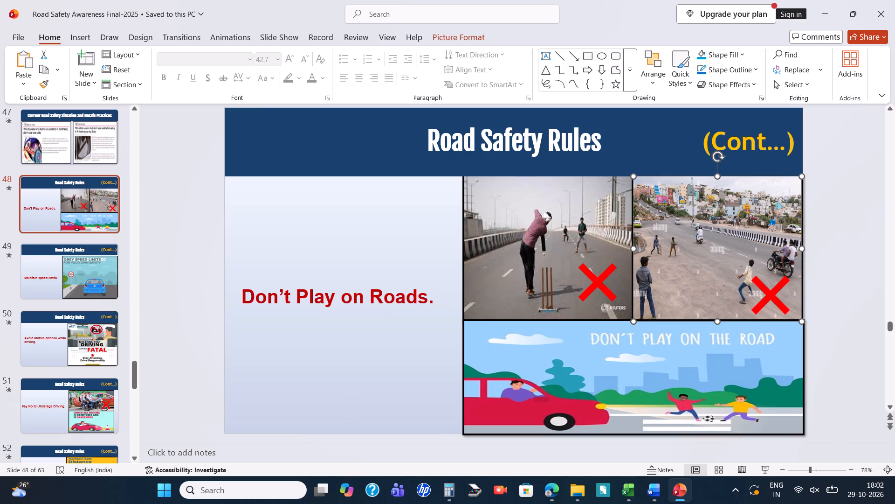
left_click(786, 381)
left_click(801, 374)
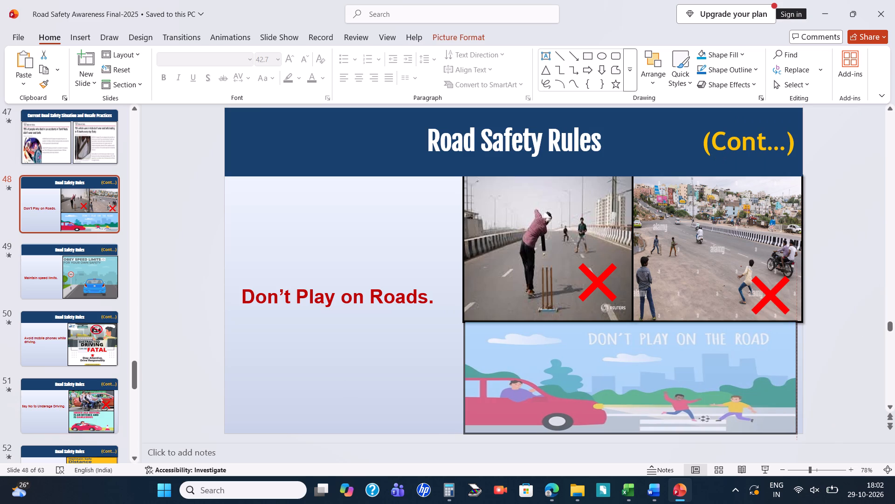
left_click(818, 358)
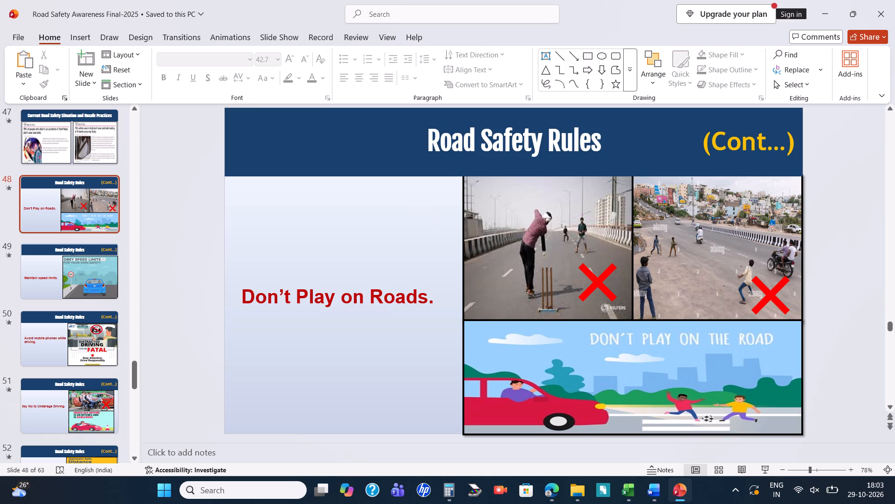
Lower the top edges of the cricket and street photos slightly and equally, leaving a small gap below the title band.
left_click(529, 274)
left_click(549, 177)
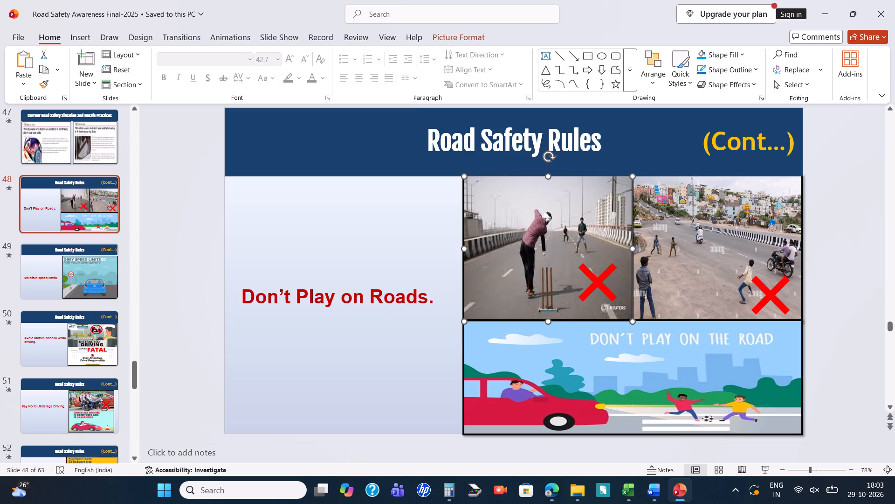
left_click_drag(545, 177, 543, 180)
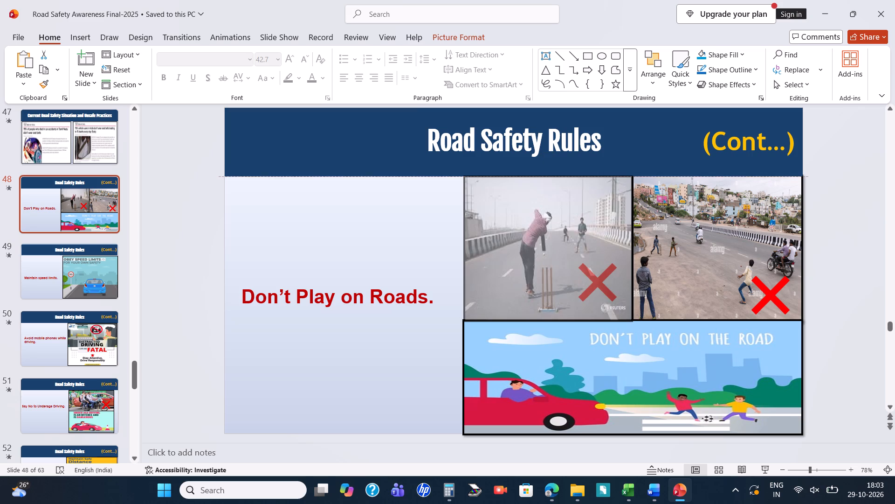
left_click_drag(543, 180, 542, 179)
left_click_drag(542, 179, 541, 180)
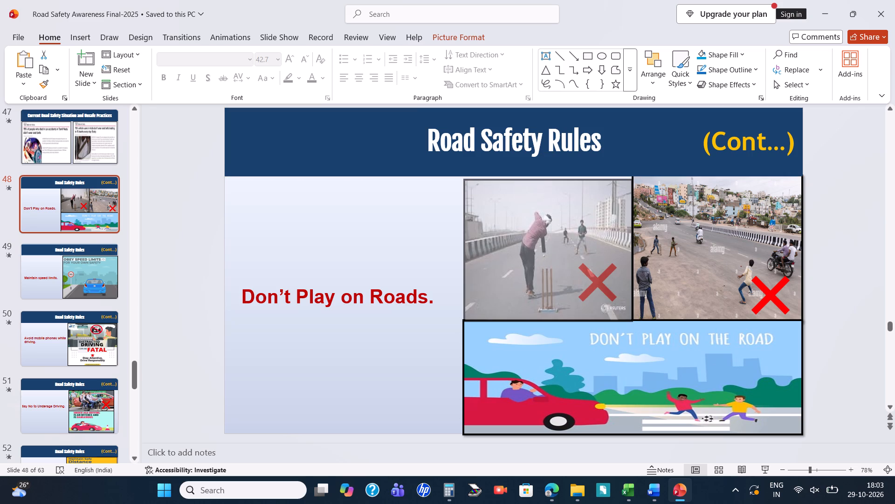
left_click_drag(541, 180, 541, 179)
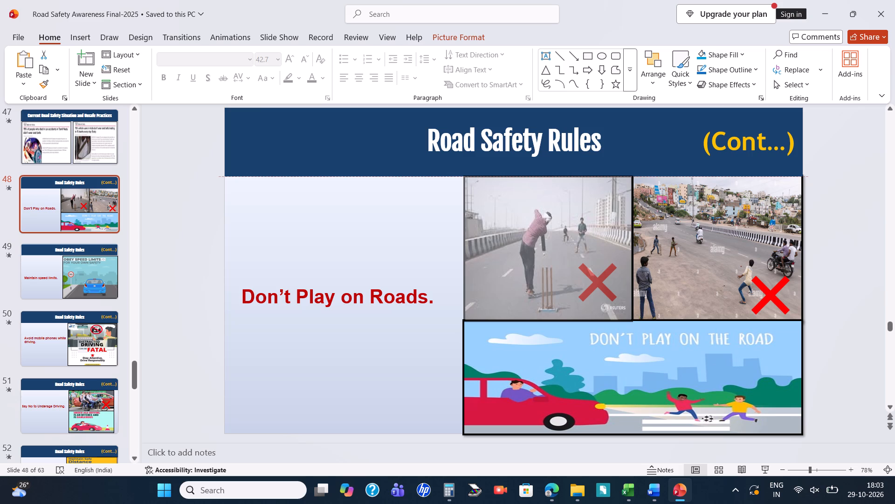
left_click_drag(541, 179, 538, 180)
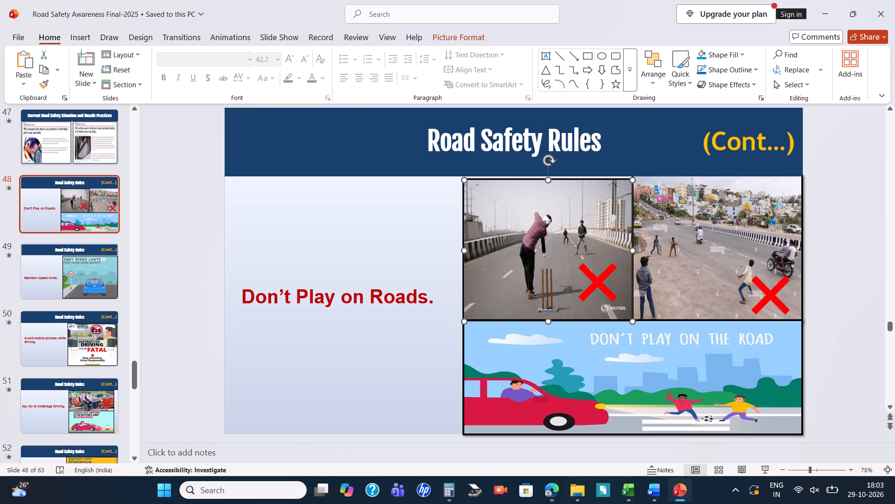
left_click(705, 232)
left_click(716, 177)
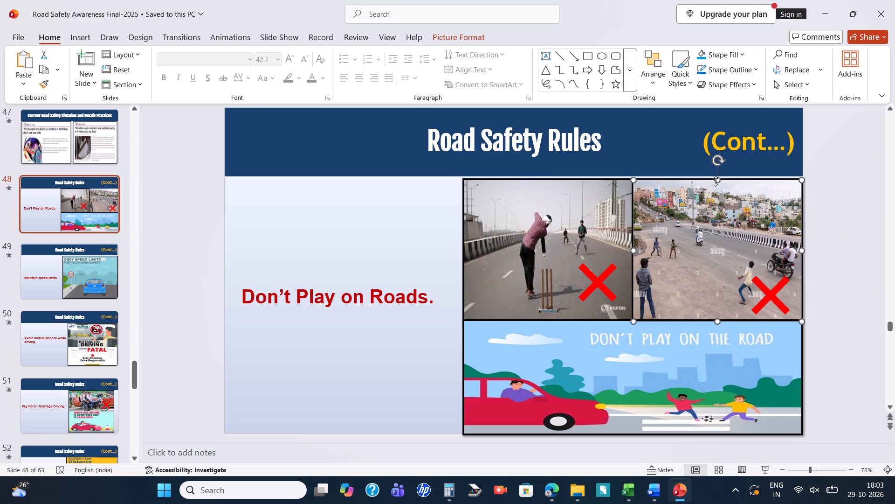
left_click(717, 217)
Raise the bottom edge of the "Don't Play on the Road" illustration slightly, leaving a small gap to the slide's bottom edge.
left_click(654, 357)
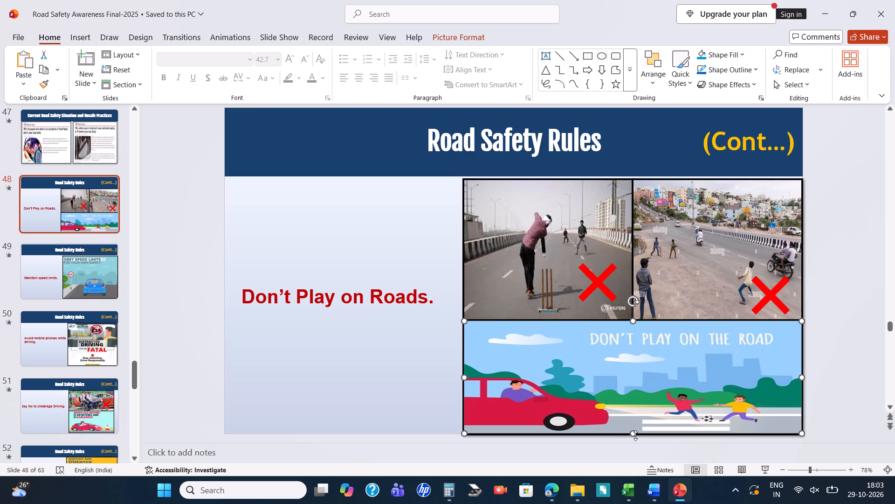
left_click(635, 435)
left_click(411, 384)
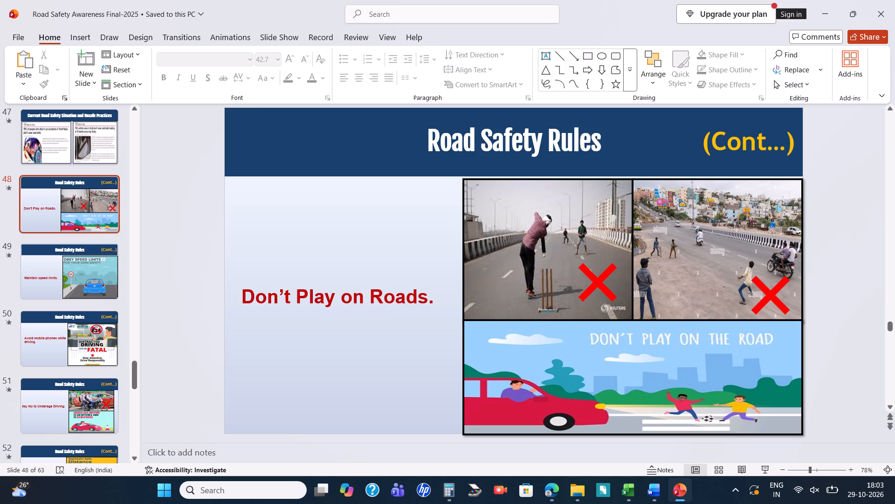
left_click(634, 430)
left_click_drag(631, 435, 631, 431)
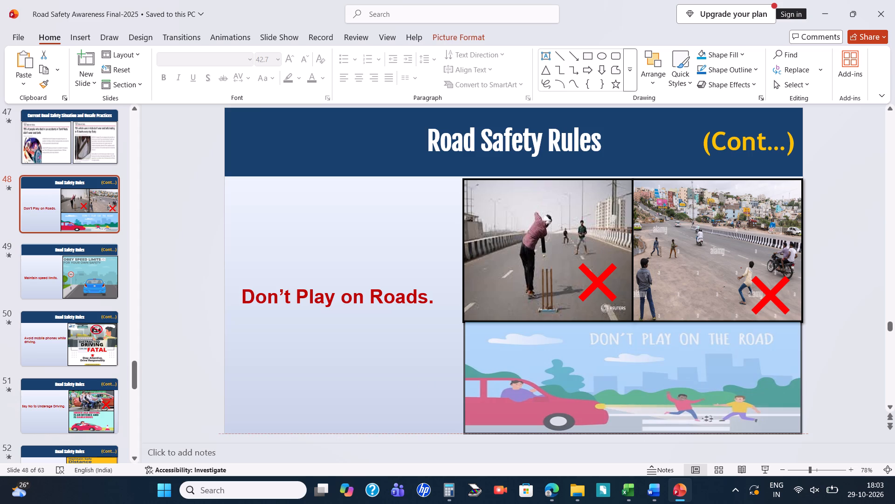
left_click_drag(631, 431, 631, 428)
left_click(373, 402)
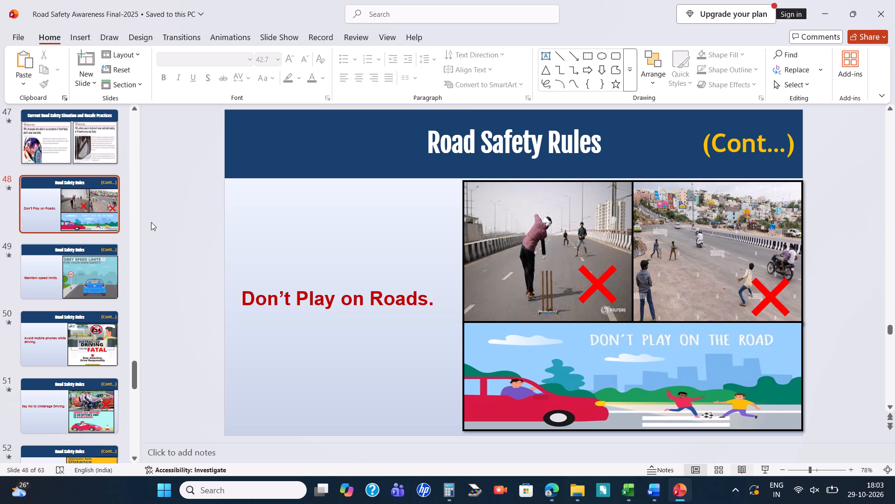
On slide 47, apply the thin black frame picture style to the "75% vehicle users in India" news clipping.
left_click(103, 161)
left_click(567, 298)
left_click(567, 298)
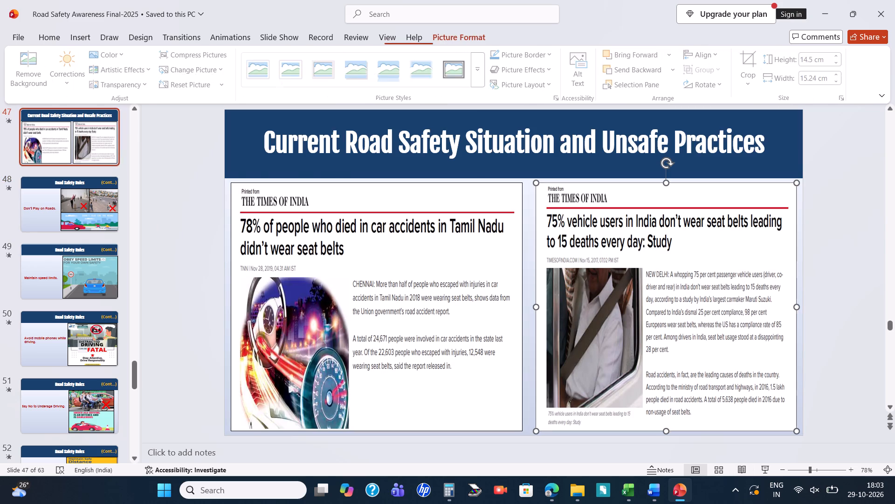
double_click(567, 298)
right_click(735, 257)
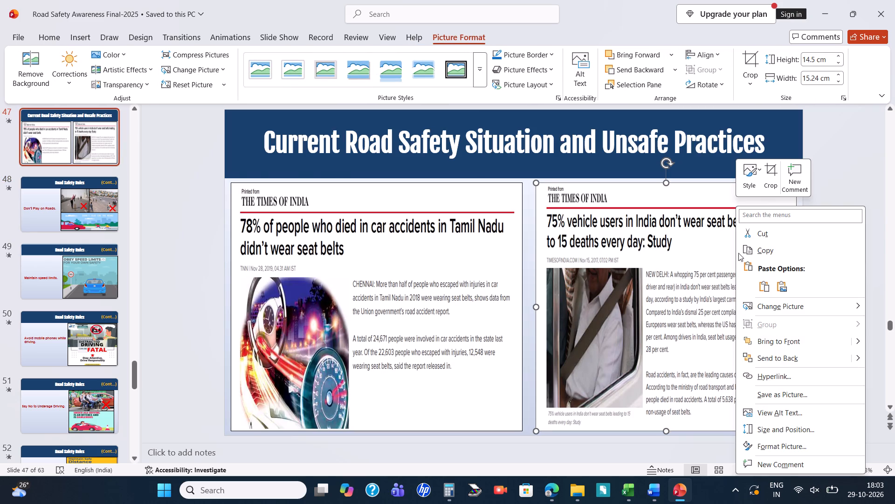
left_click(755, 186)
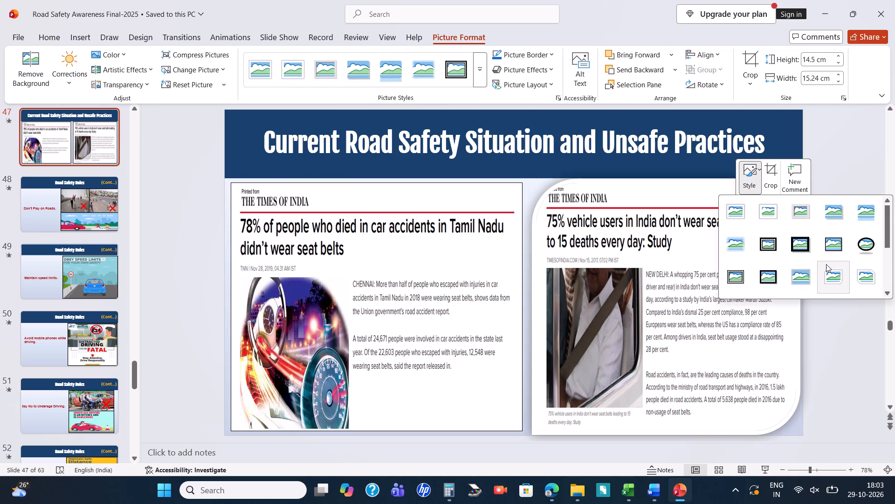
left_click(828, 253)
Apply the thin black frame picture style to the "78% of people who died in car accidents" news clipping.
left_click(374, 301)
right_click(374, 301)
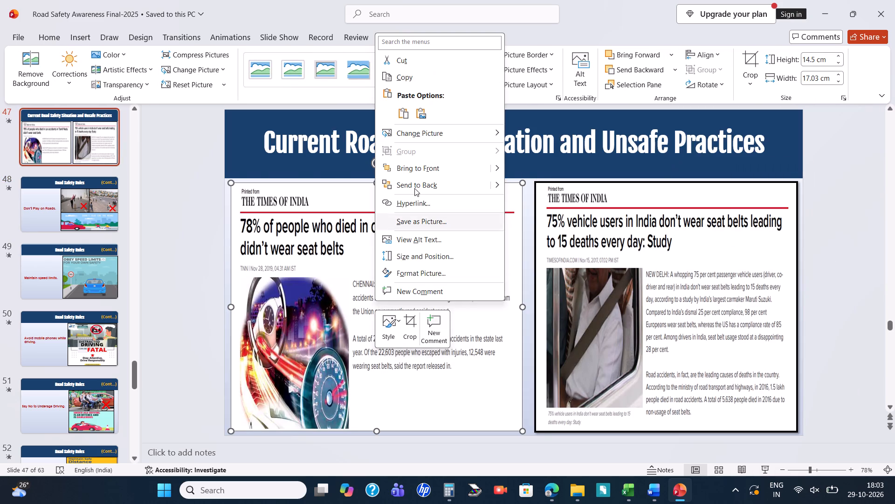
left_click(393, 337)
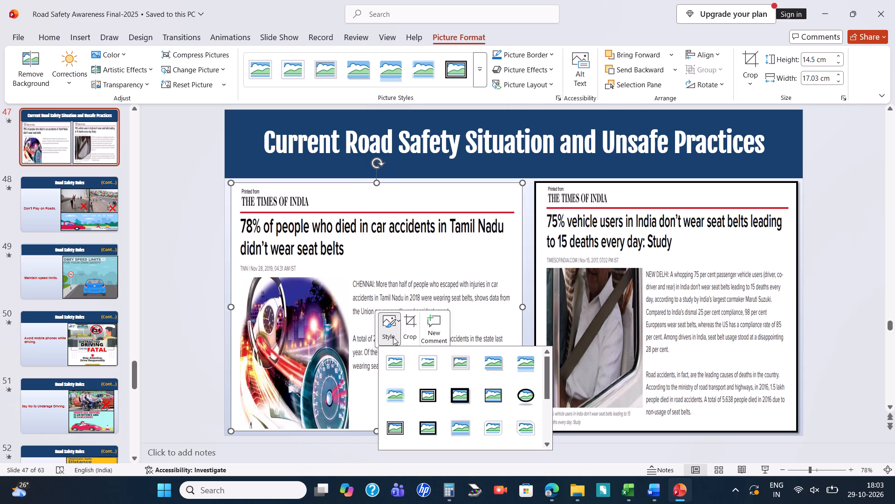
left_click(504, 399)
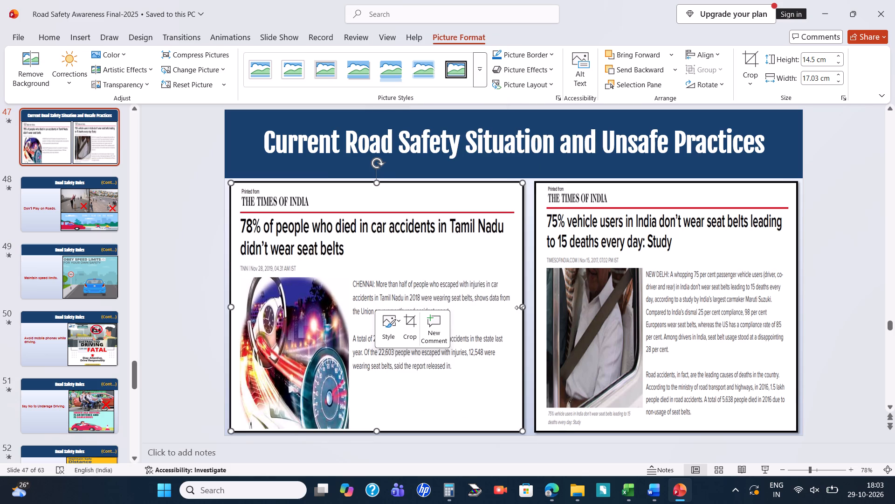
Narrow the "78% of people who died in car accidents" clipping from its inner edge to about 15 cm wide, close to the other clipping's width.
left_click_drag(520, 308, 503, 308)
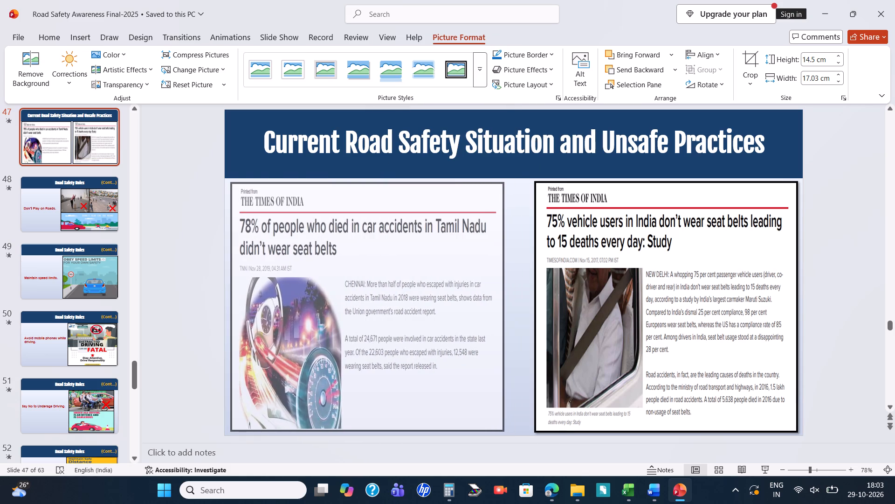
left_click_drag(503, 308, 483, 308)
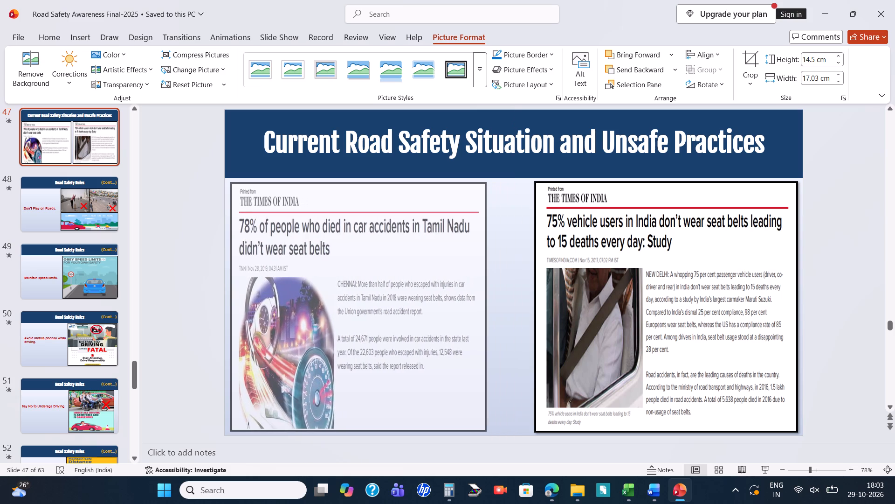
left_click_drag(483, 308, 485, 313)
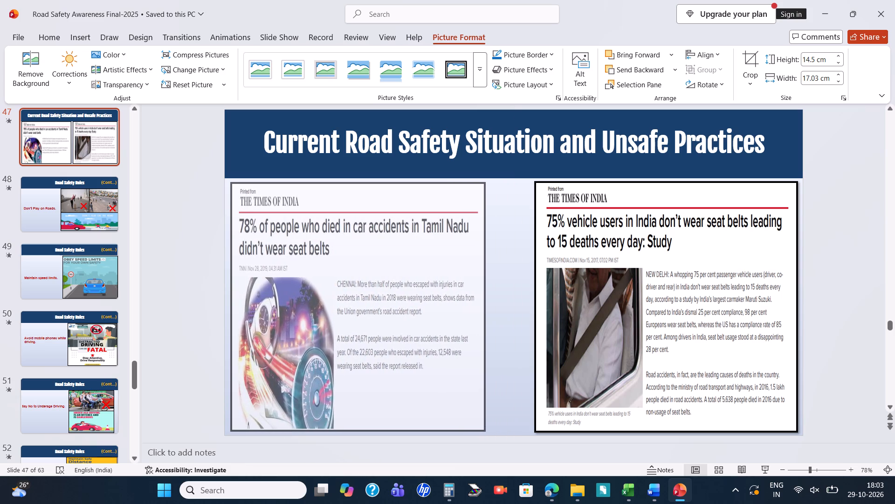
left_click_drag(485, 313, 488, 313)
left_click(505, 300)
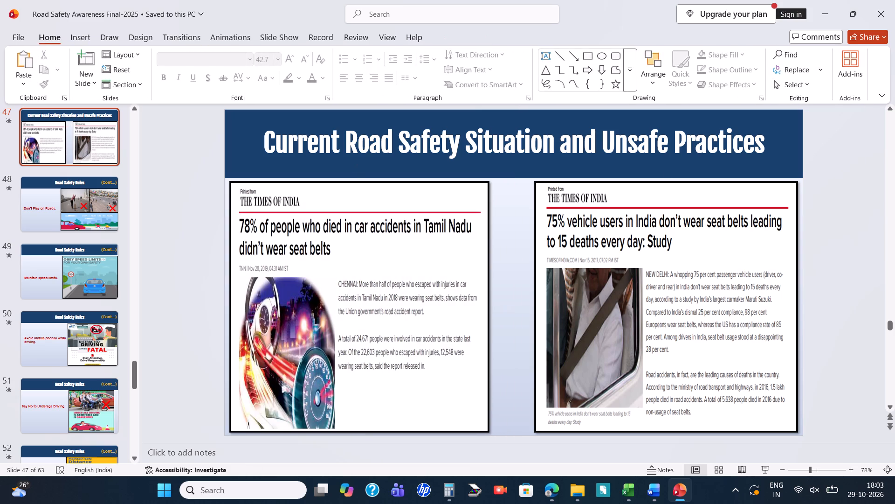
left_click(587, 303)
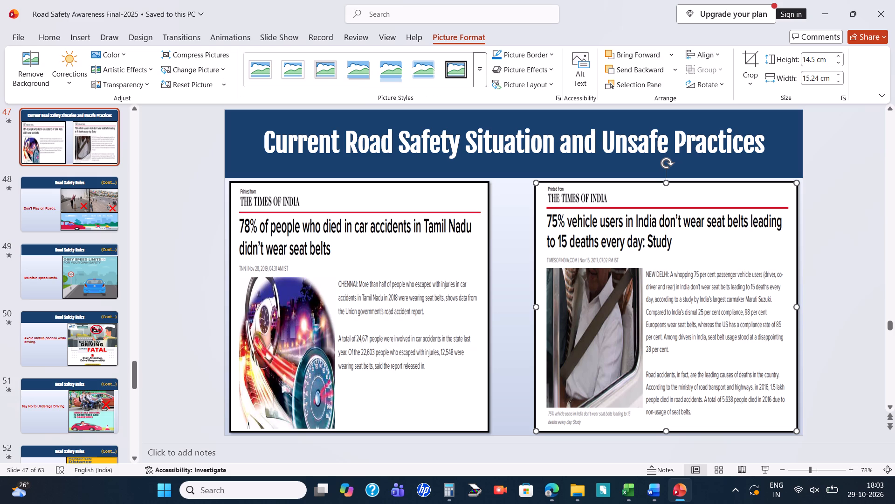
left_click(493, 326)
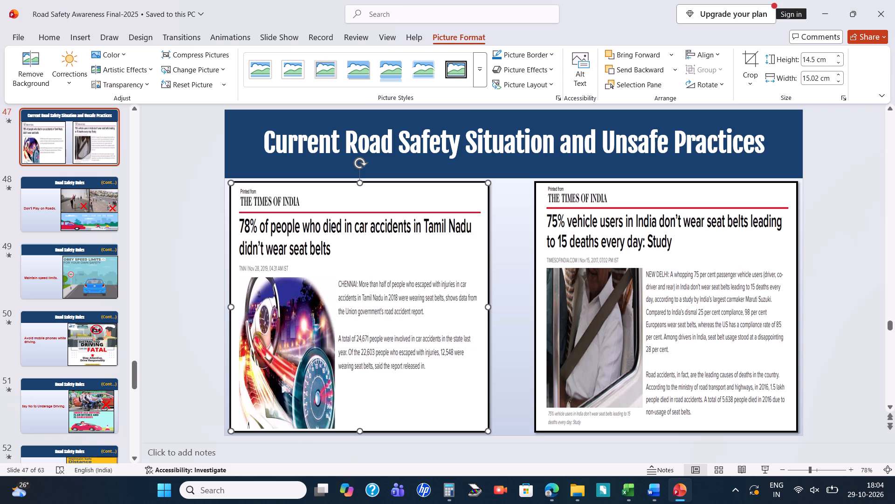
Look through slides 46, 45 and 44 for pictures and text boxes that still need framing.
scroll(85, 273, "up", 1)
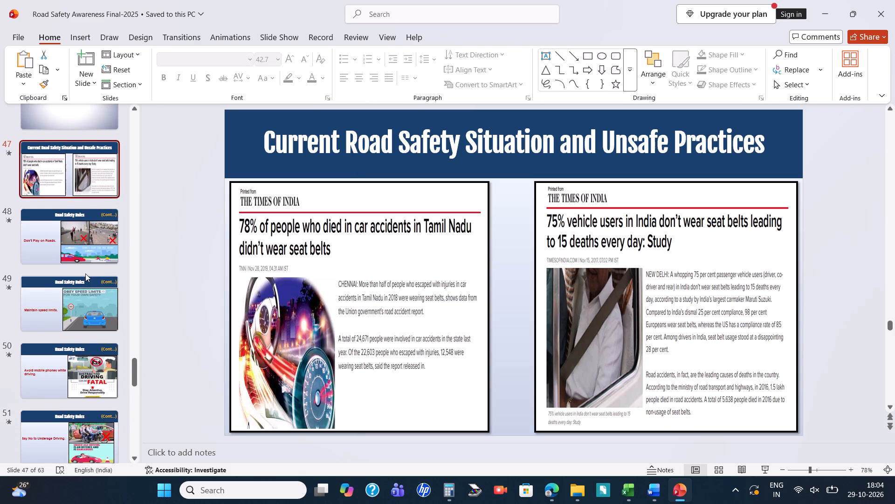
scroll(85, 273, "up", 3)
left_click(50, 181)
left_click(462, 232)
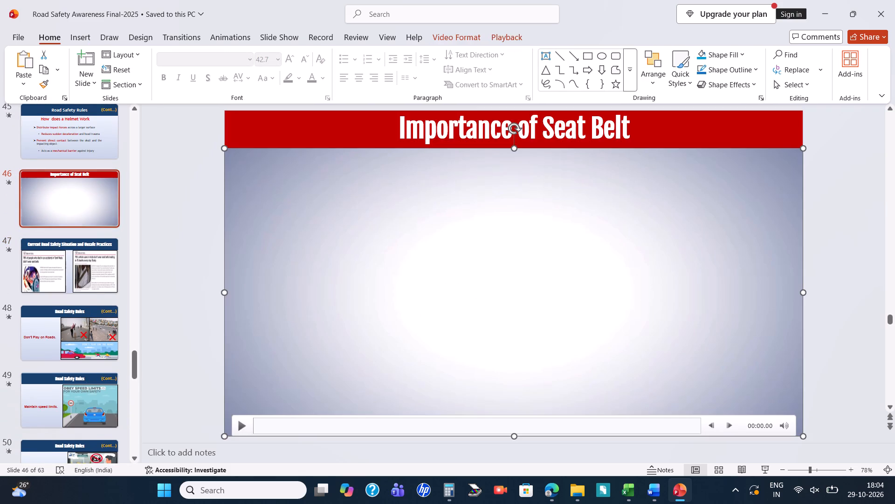
scroll(95, 287, "up", 3)
left_click(95, 287)
left_click(93, 241)
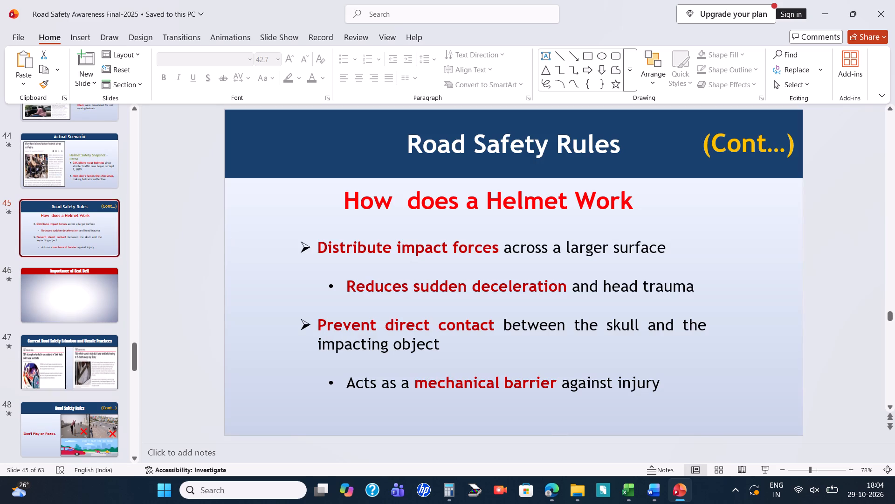
left_click(456, 238)
left_click(89, 180)
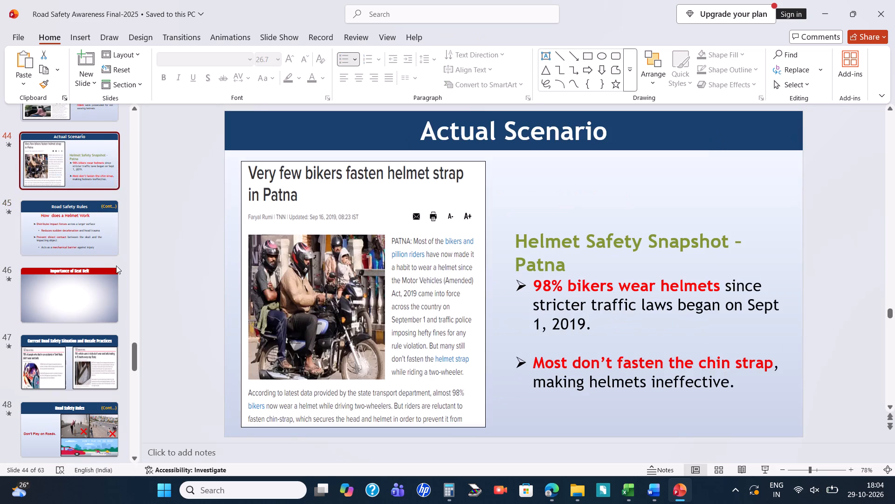
On slide 45, apply the white theme shape style with a black outline to the bulleted text box.
left_click(97, 247)
left_click(402, 292)
right_click(402, 292)
scroll(448, 326, "down", 1)
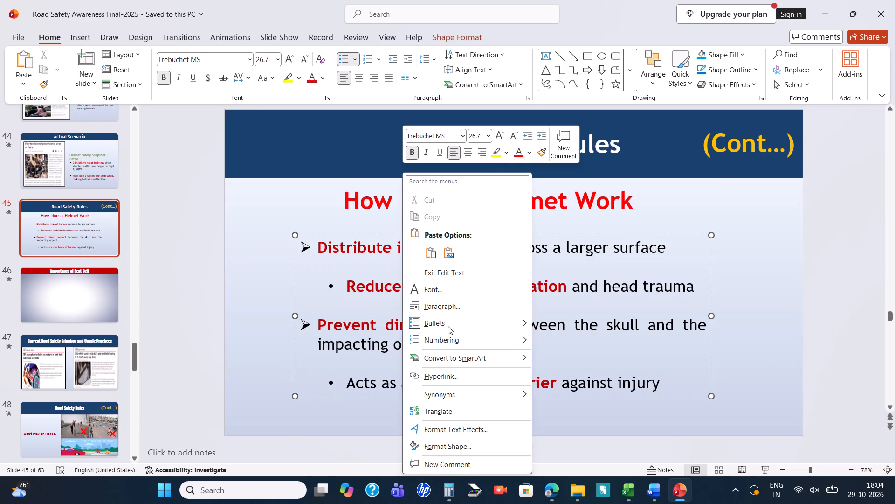
scroll(448, 326, "down", 1)
left_click(295, 285)
right_click(295, 285)
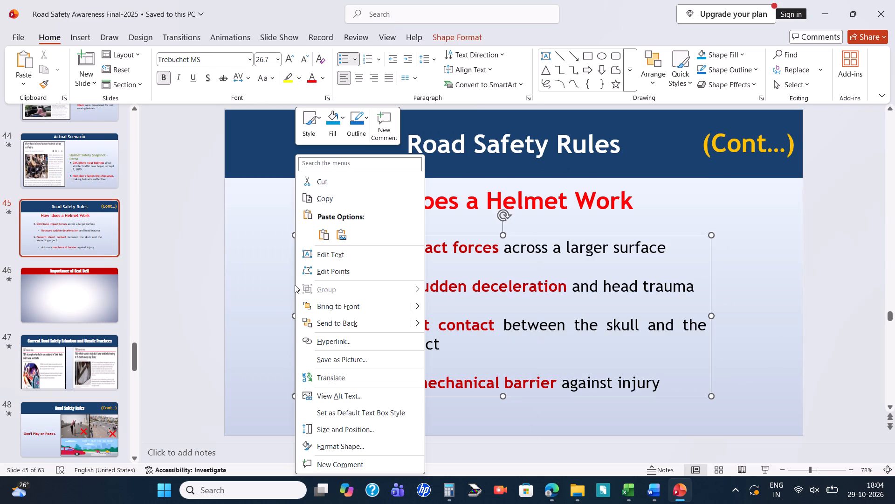
left_click(317, 134)
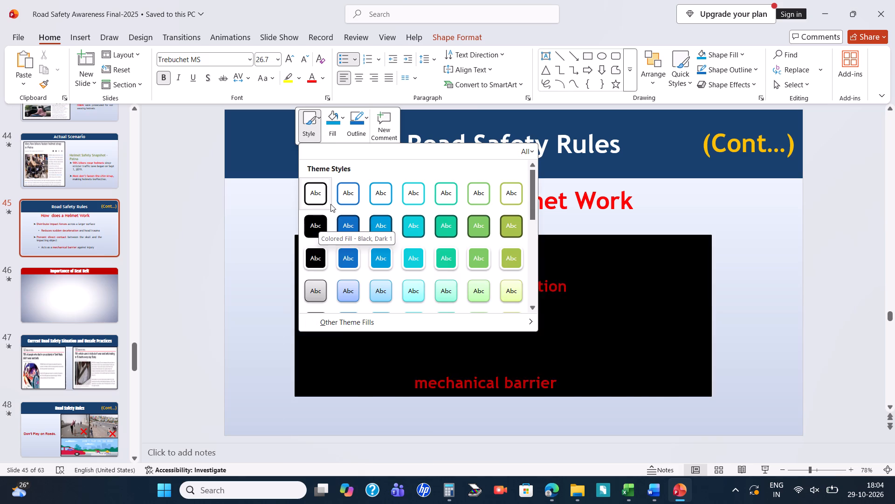
left_click(330, 203)
Apply the same white, black-outlined shape style to the "How does a Helmet Work" heading box.
left_click(280, 220)
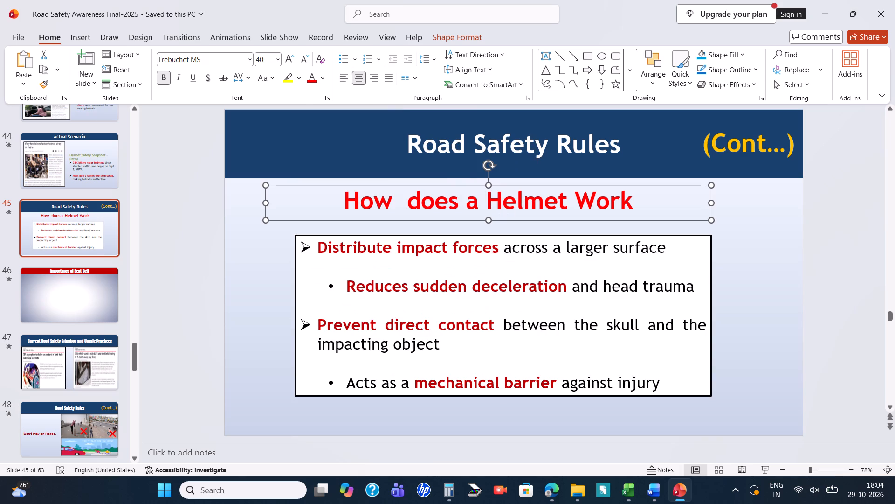
right_click(414, 216)
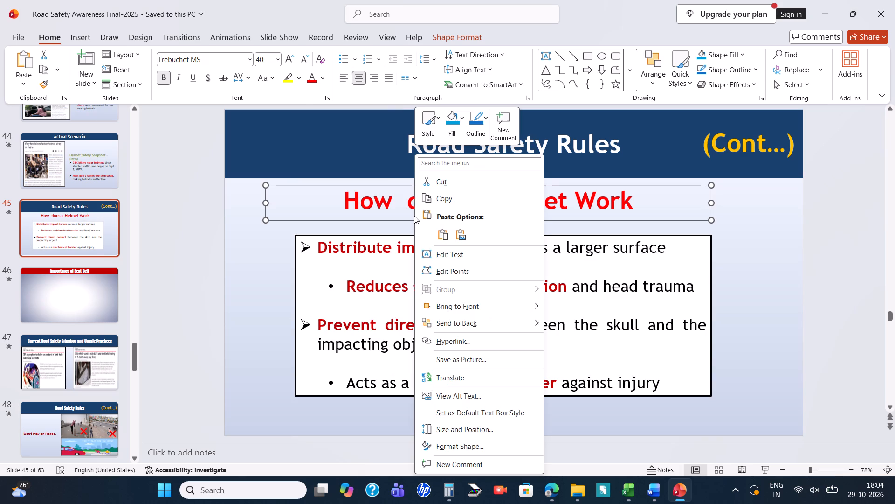
left_click(435, 129)
left_click(443, 188)
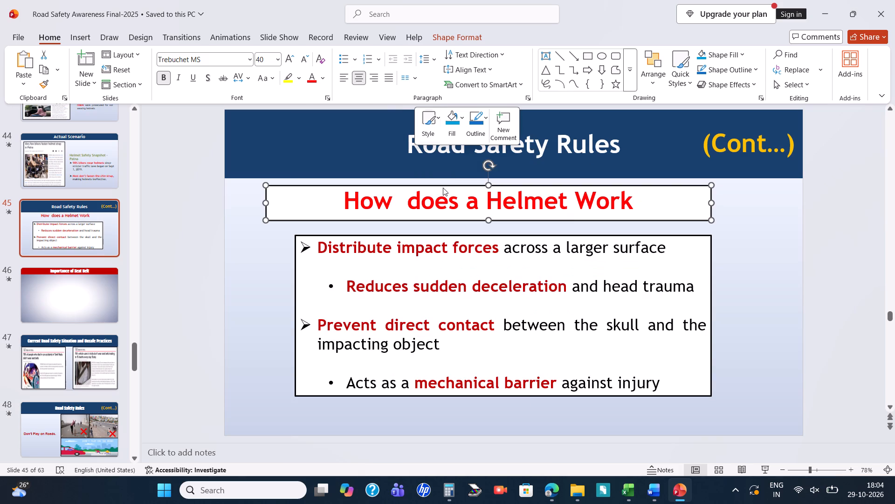
left_click(747, 230)
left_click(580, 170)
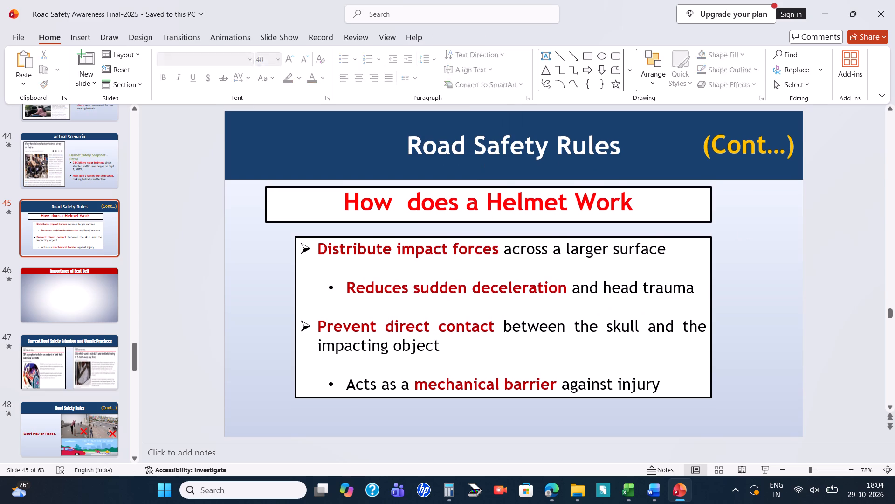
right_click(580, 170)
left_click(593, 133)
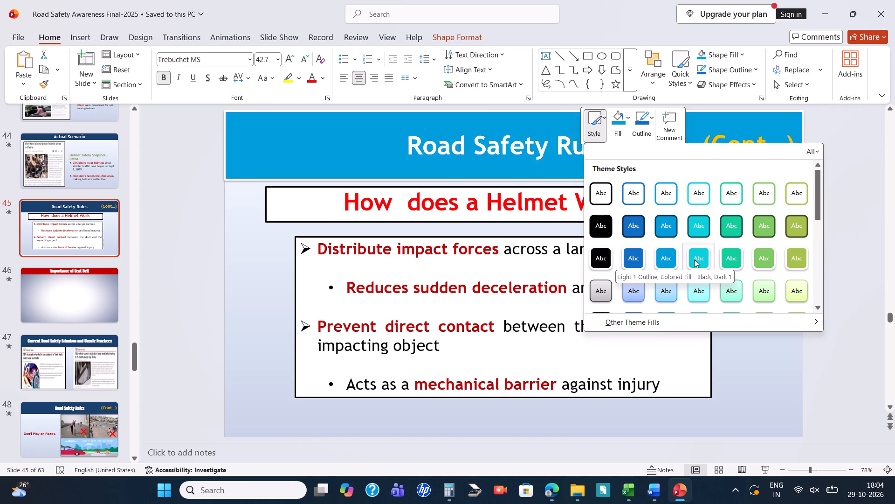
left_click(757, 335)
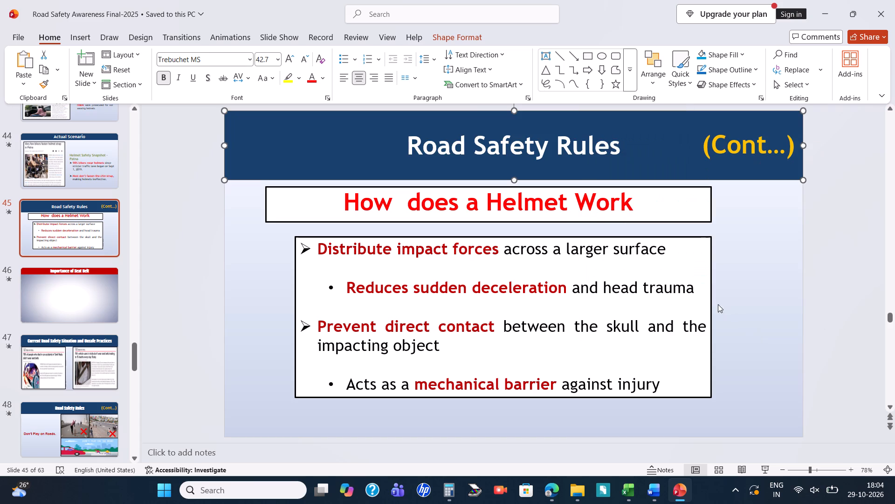
Move the "How does a Helmet Work" heading box slightly right and up, centring it over the bulleted text box.
left_click(686, 211)
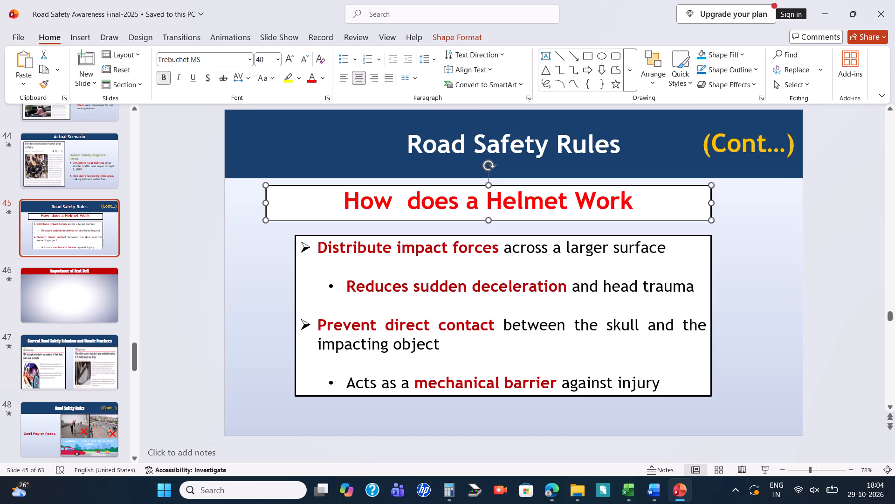
left_click_drag(711, 211, 726, 209)
left_click(743, 263)
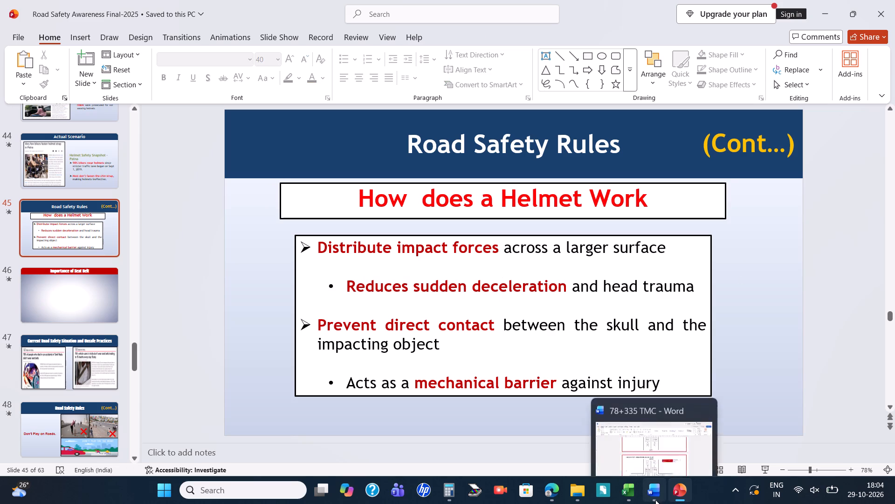
Switch to the "78+335 TMC" document in Word and look over its turning-movement diagrams.
left_click(655, 500)
scroll(551, 385, "up", 1)
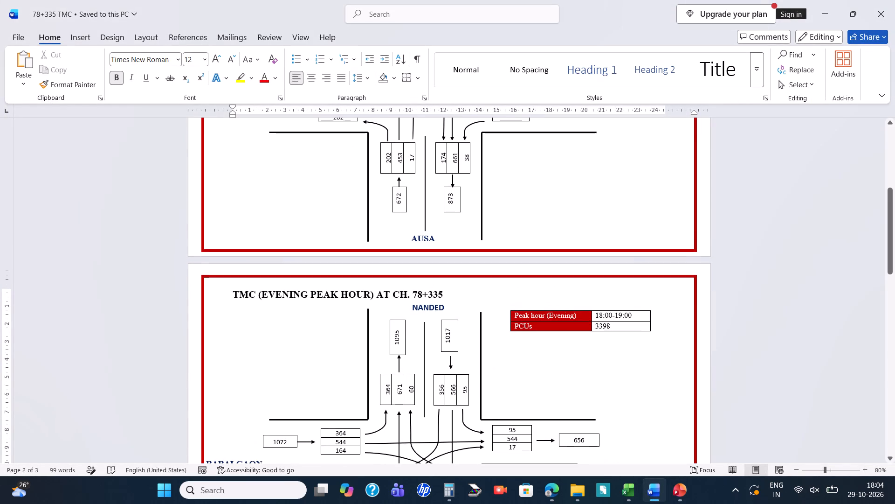
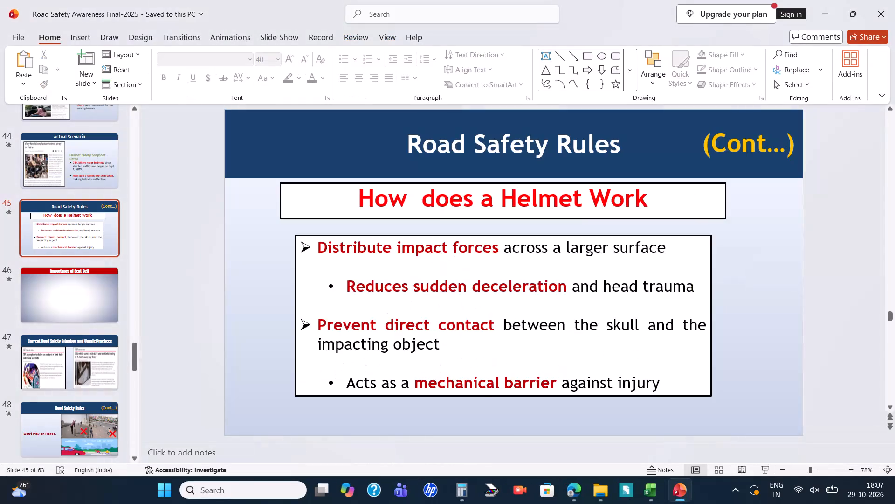
Close the "Road Safety Awareness Final-2025" presentation without saving the changes.
key("alt+F4")
key("Right")
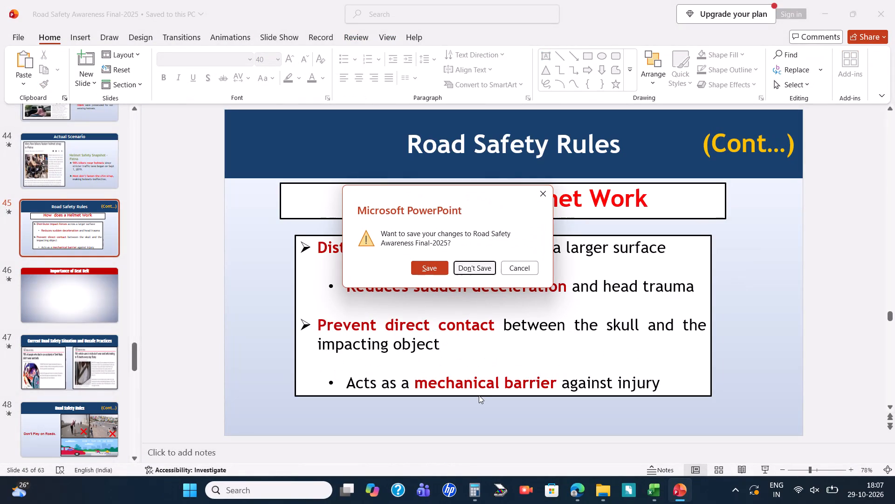
key("Return")
Close the Downloads folder window in File Explorer.
key("alt+F4")
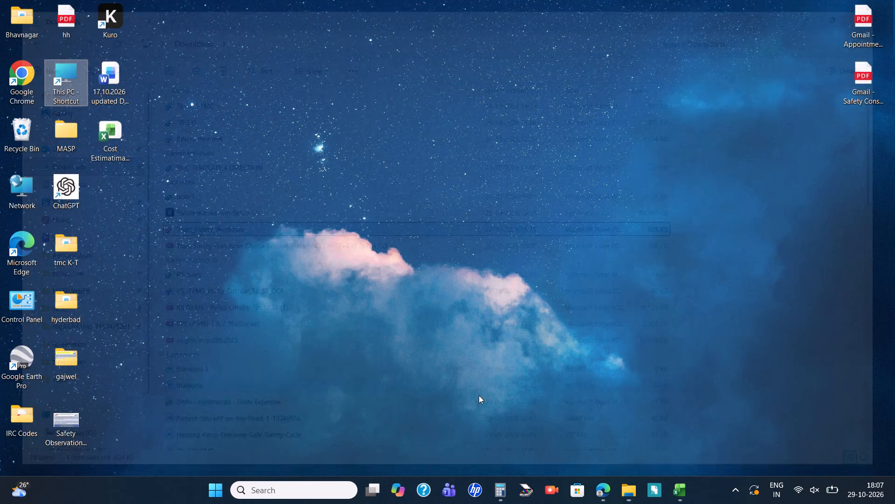
Bring up the Shut Down Windows dialog from the desktop and choose "Shut down" as the action.
key("alt+F4")
key("Right")
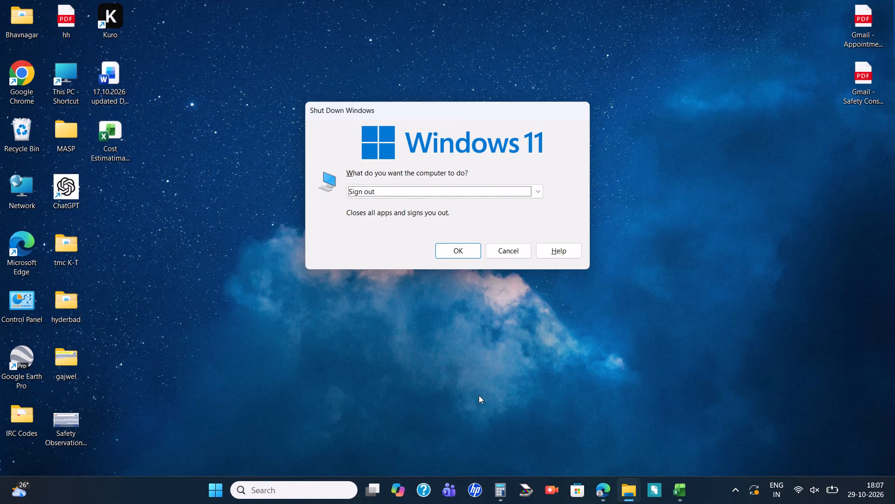
key("Right")
key("Right")
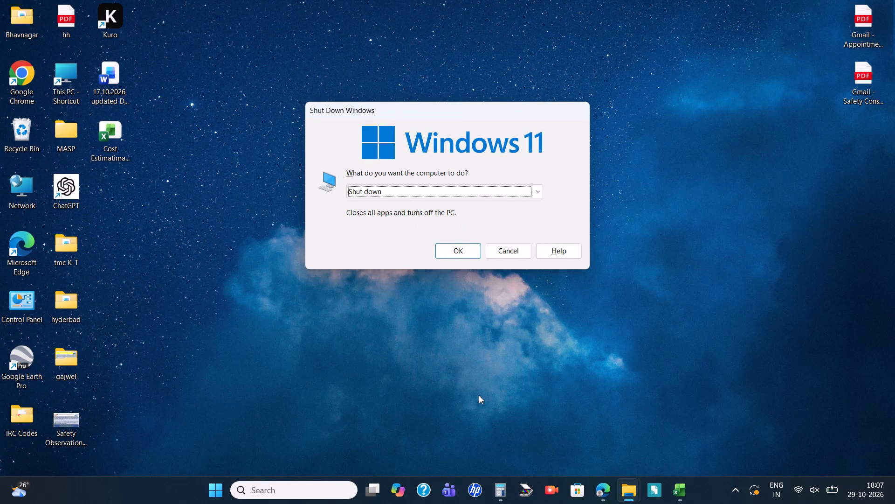